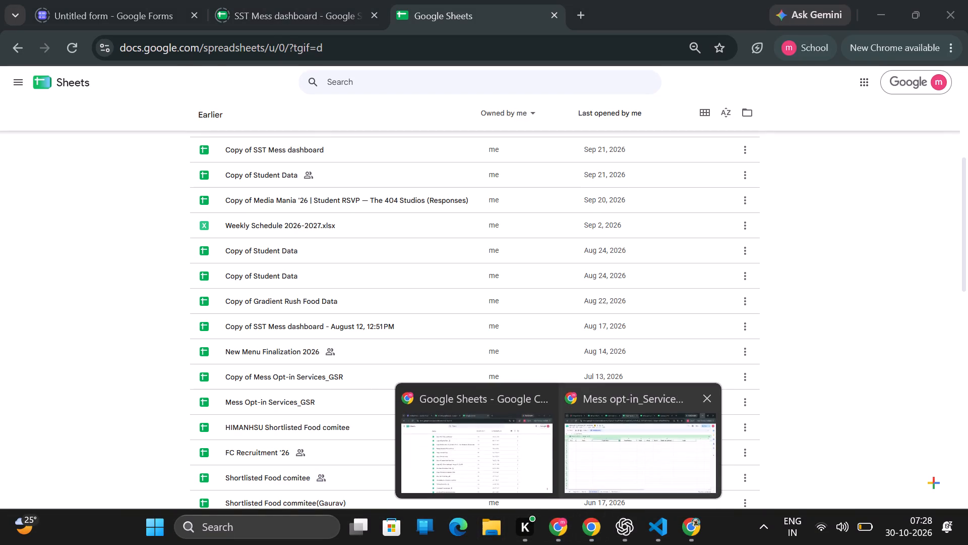
Switch to the browser window with the mess opt-in spreadsheets and reload the Mess opt-in_Services_CT -Jain Food spreadsheet.
click(661, 448)
scroll(496, 469, up, 5)
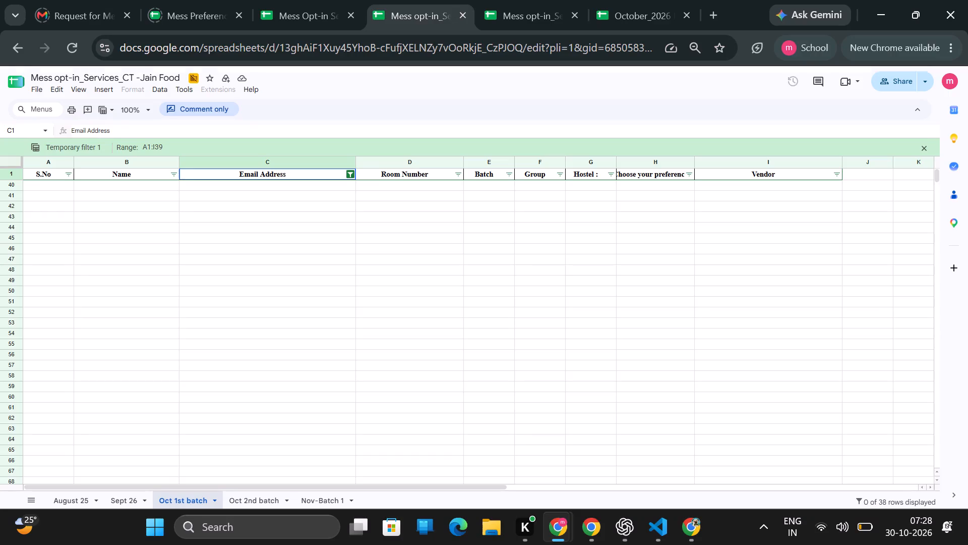
click(78, 56)
Switch to the Mess Opt-in Services_Chef Talk spreadsheet and reload it.
click(262, 0)
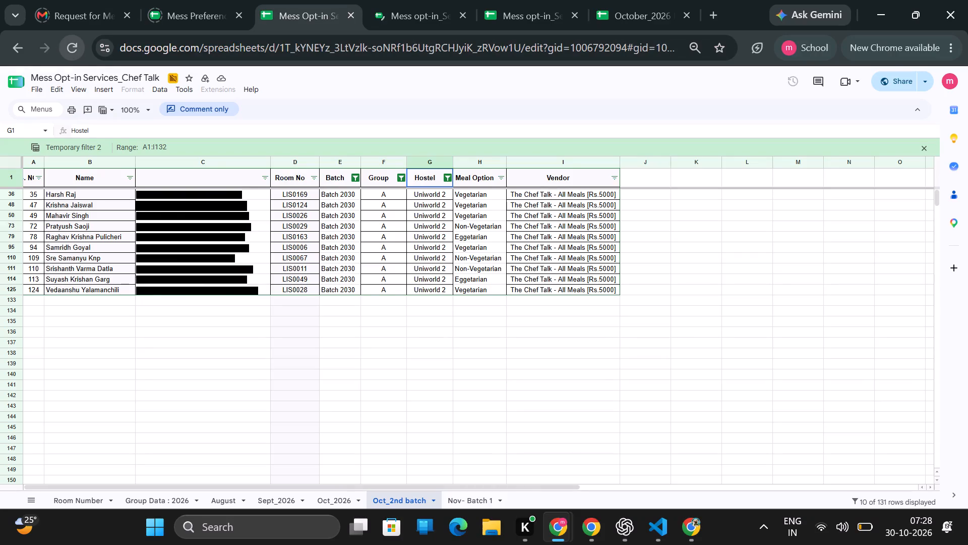
click(82, 59)
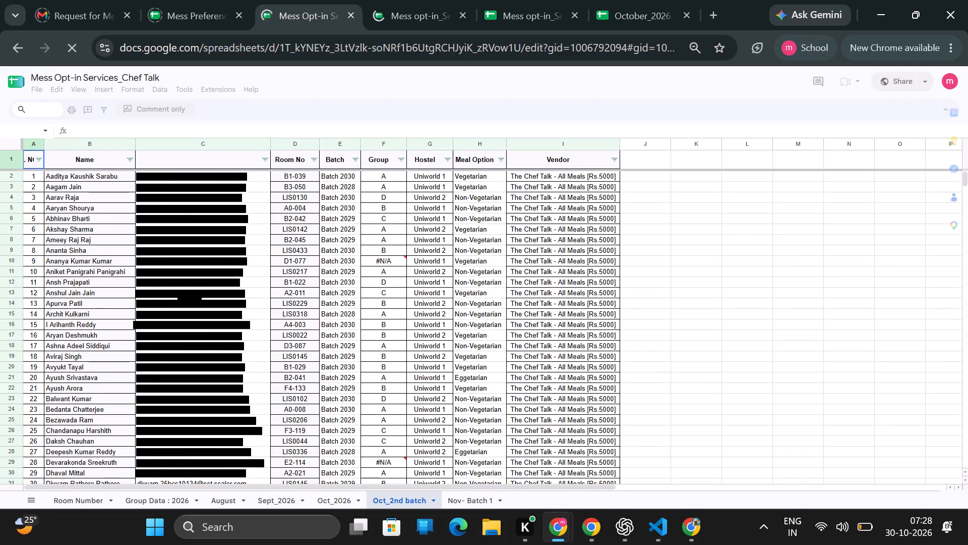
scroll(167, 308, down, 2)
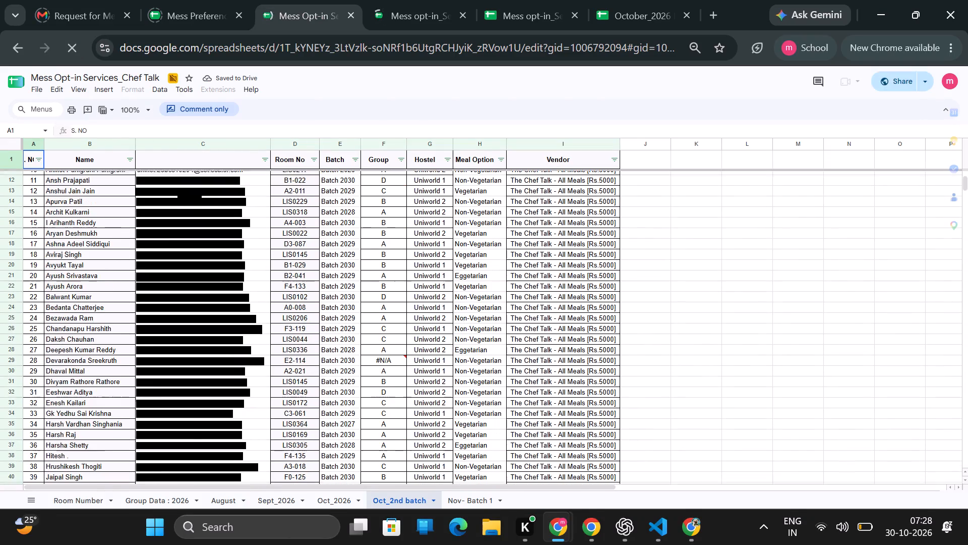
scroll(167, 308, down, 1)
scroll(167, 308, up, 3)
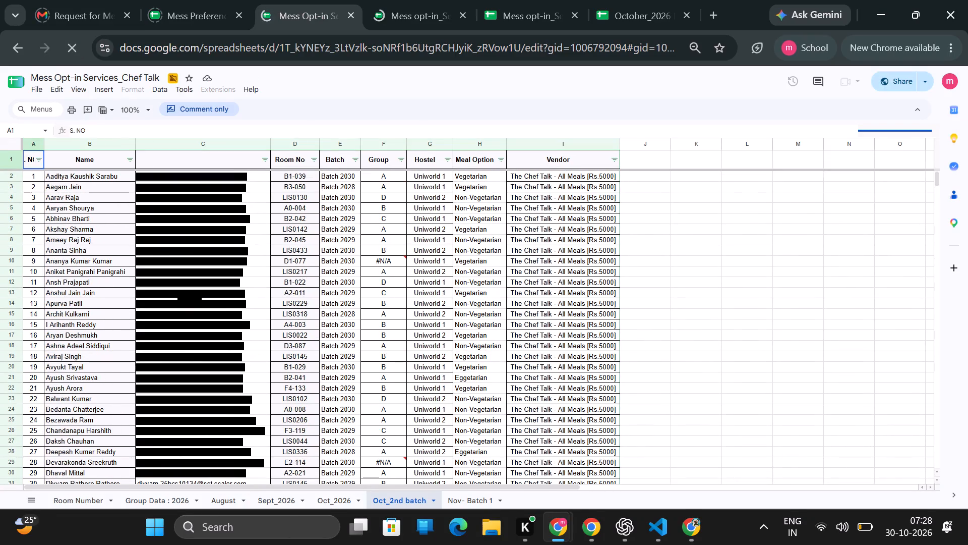
Open the Oct_2026 sheet of the Chef Talk mess opt-in workbook and reload the page.
click(328, 504)
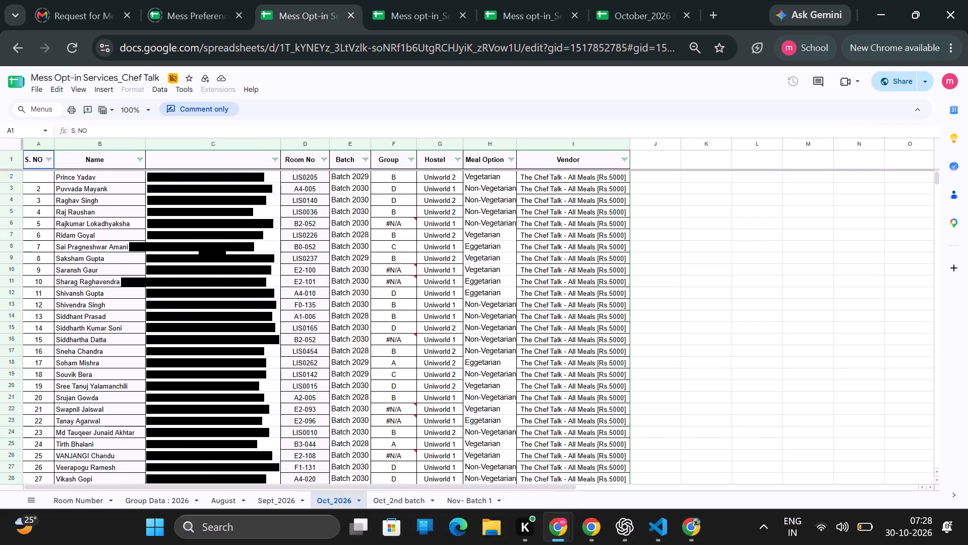
click(457, 159)
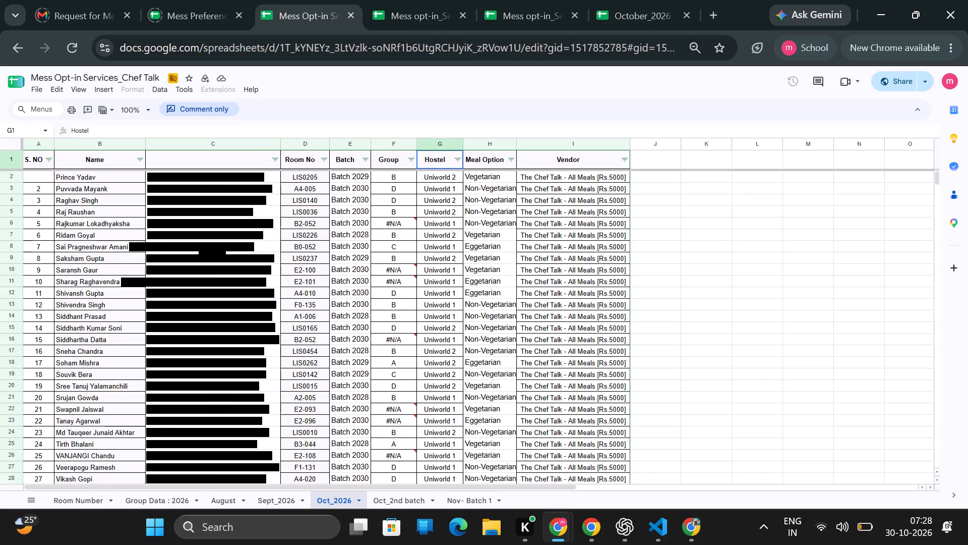
click(413, 161)
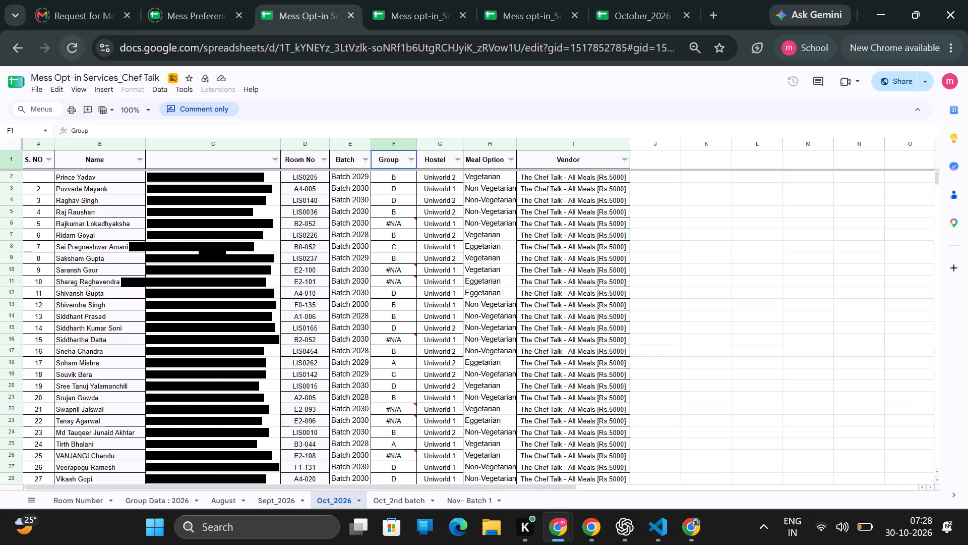
click(71, 41)
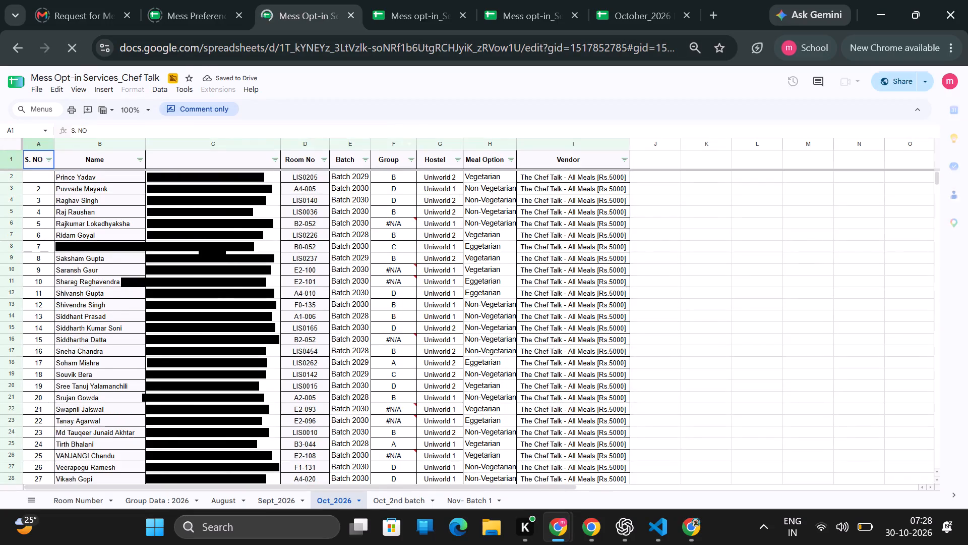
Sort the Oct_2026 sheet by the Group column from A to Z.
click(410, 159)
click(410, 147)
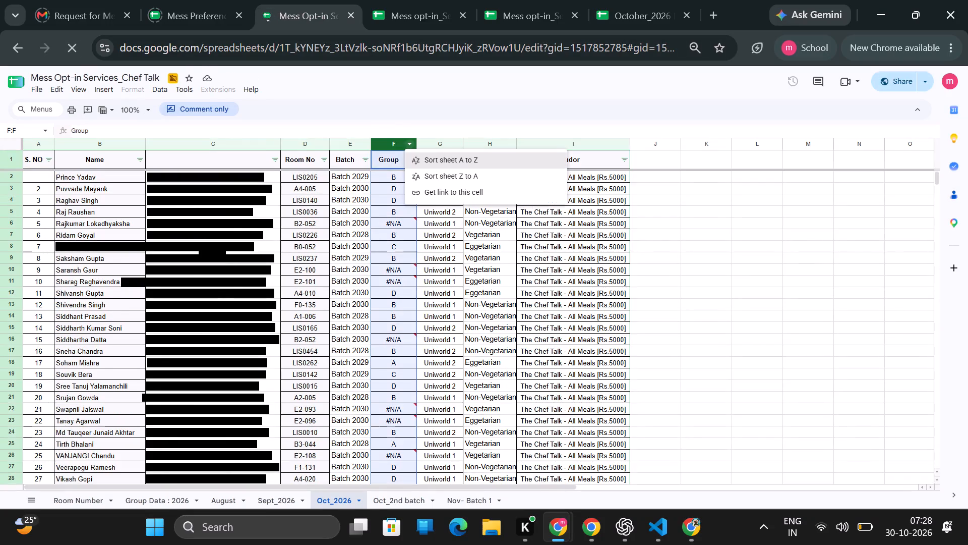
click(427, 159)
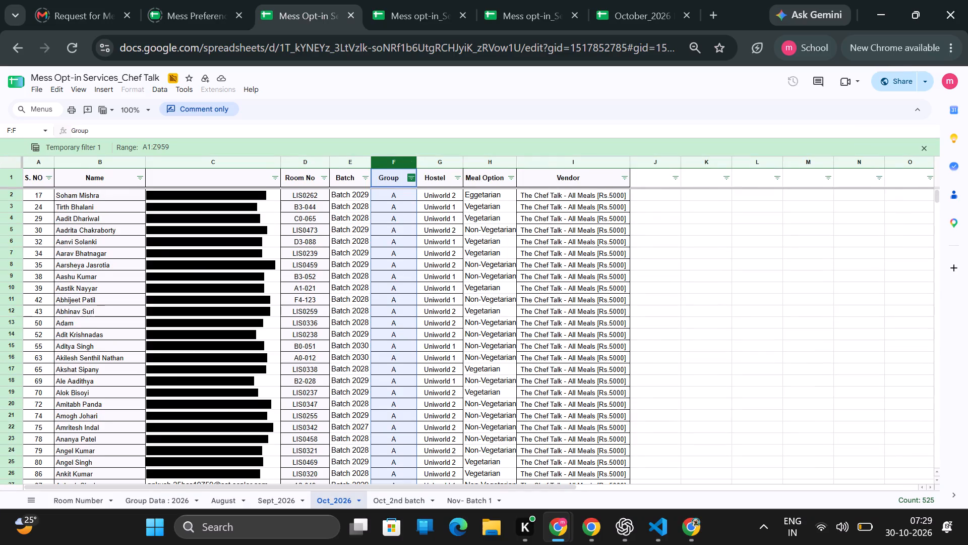
Sort the Oct_2026 sheet by the Hostel column from A to Z.
click(459, 161)
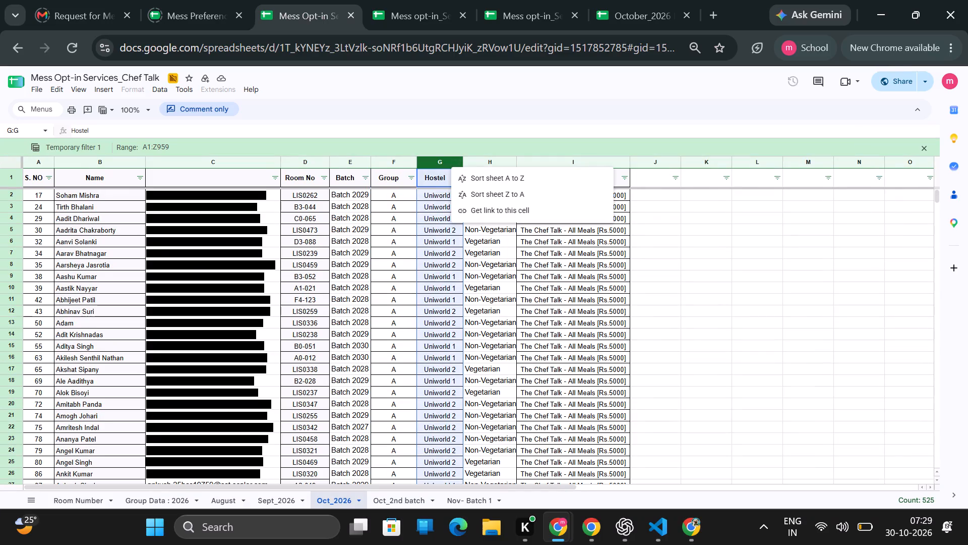
click(468, 178)
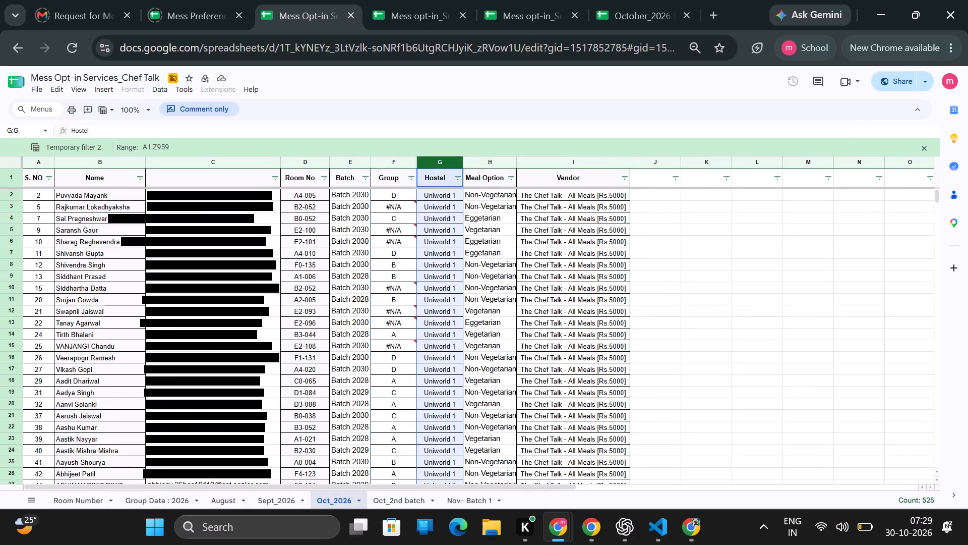
Filter the Hostel column of the Oct_2026 sheet to show only Uniworld 1.
click(458, 182)
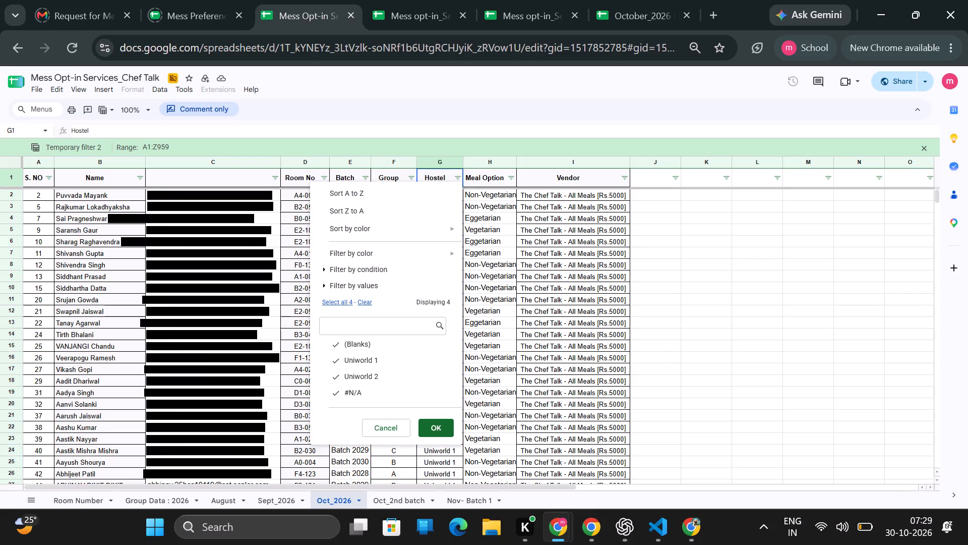
click(362, 301)
click(384, 363)
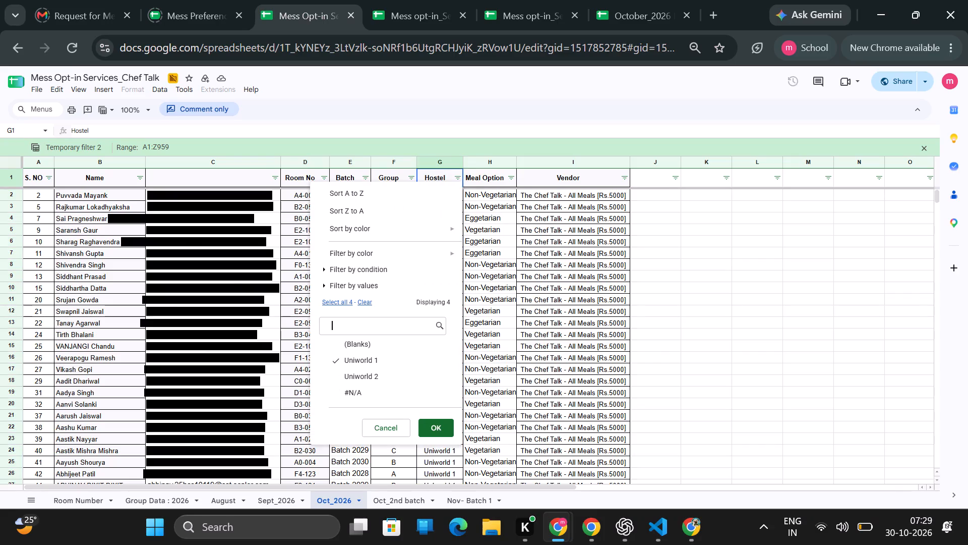
click(432, 430)
Exclude Batch 2030 with the Batch column filter on the Oct_2026 sheet, keeping Batch 2028 and Batch 2029.
scroll(432, 430, down, 2)
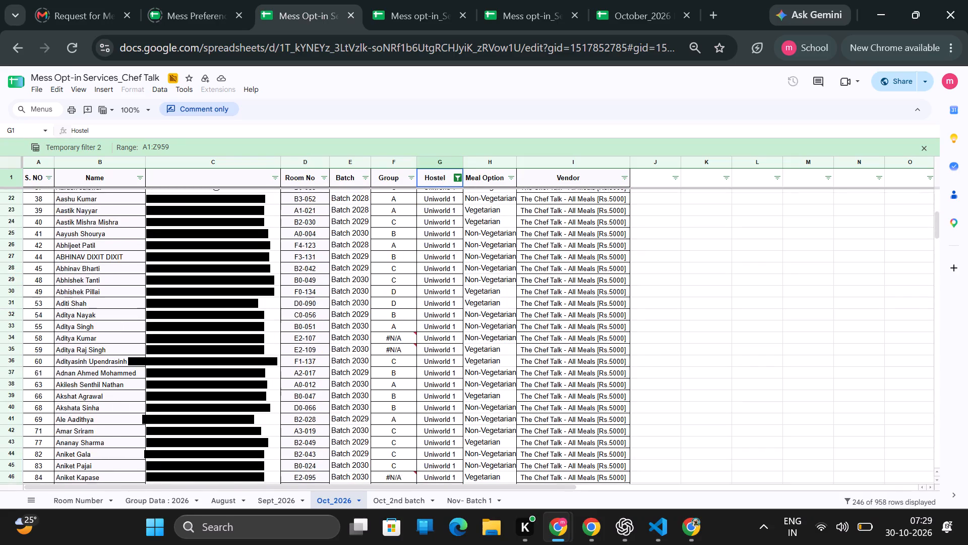
scroll(432, 430, up, 2)
scroll(432, 430, down, 1)
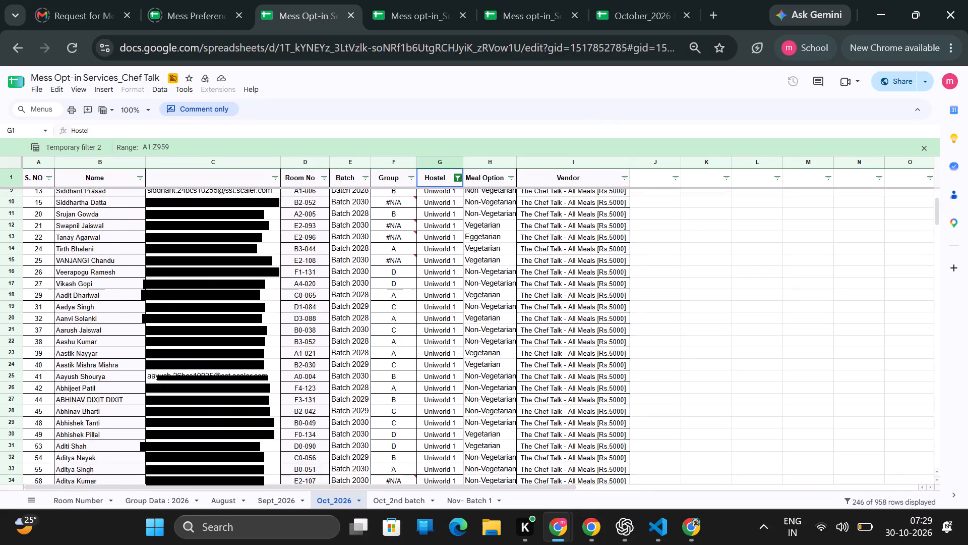
scroll(432, 430, down, 2)
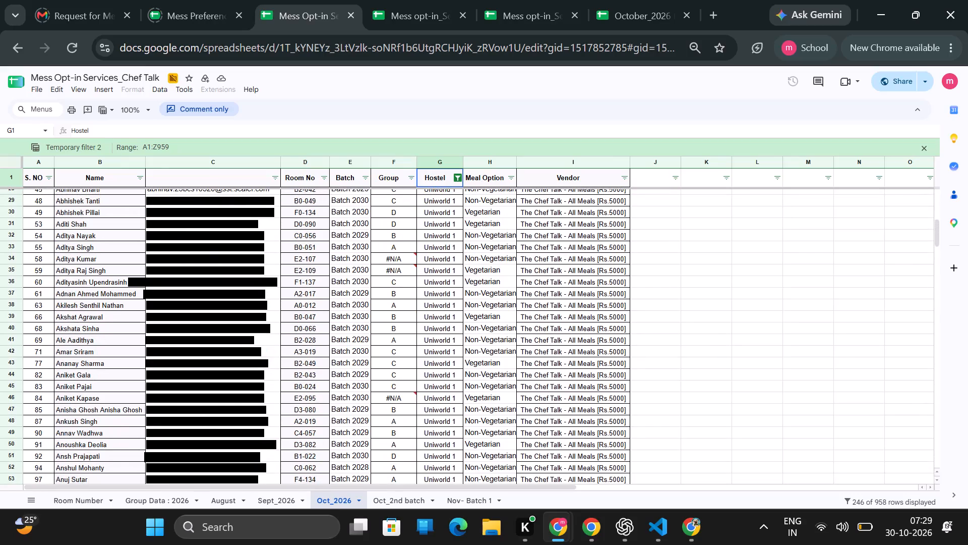
scroll(336, 277, up, 9)
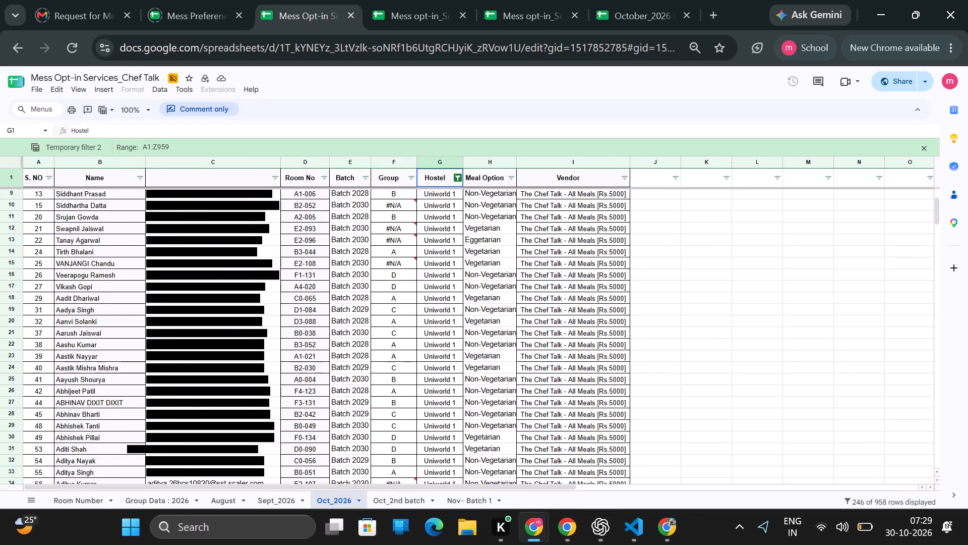
click(366, 176)
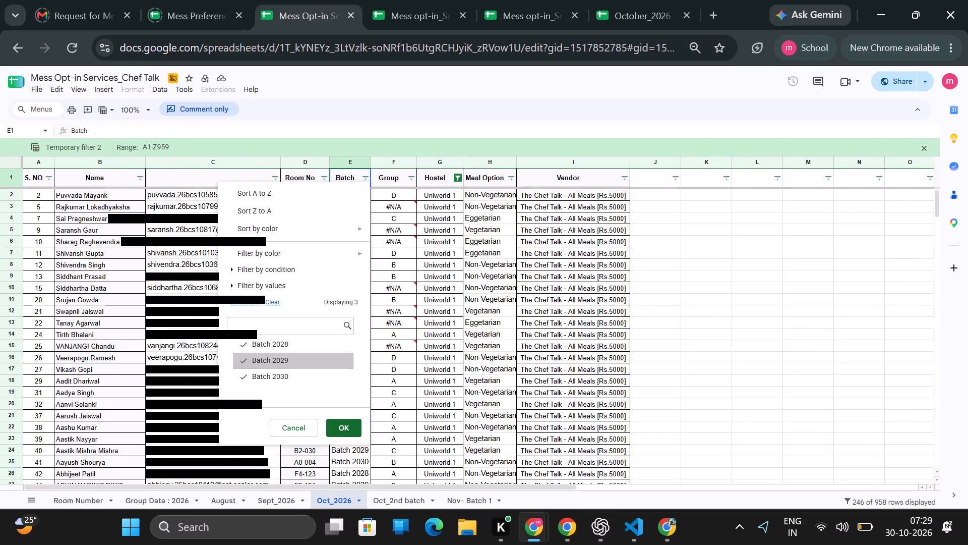
scroll(323, 368, up, 1)
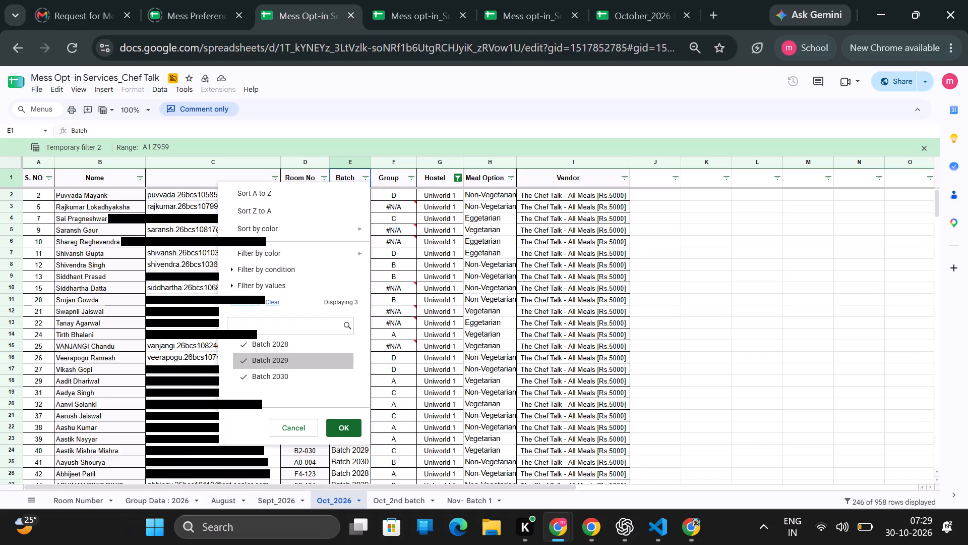
click(321, 375)
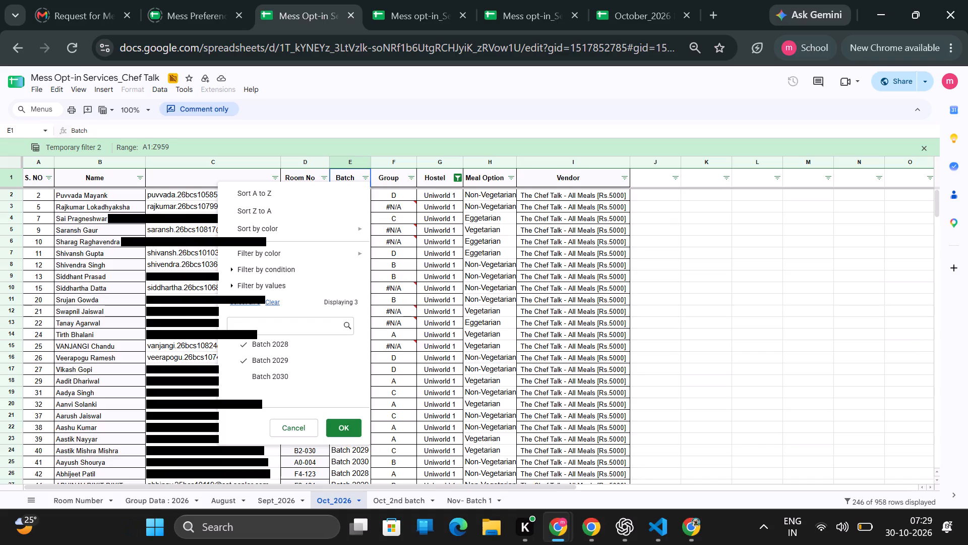
click(343, 423)
Change the Hostel filter on the Oct_2026 sheet from Uniworld 1 to Uniworld 2 only.
scroll(431, 443, down, 5)
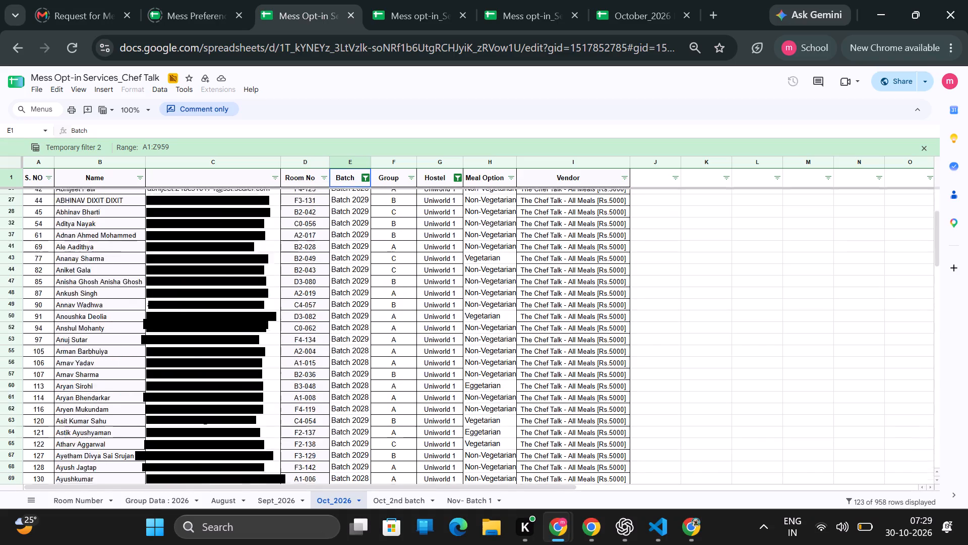
scroll(431, 443, down, 2)
scroll(431, 443, up, 7)
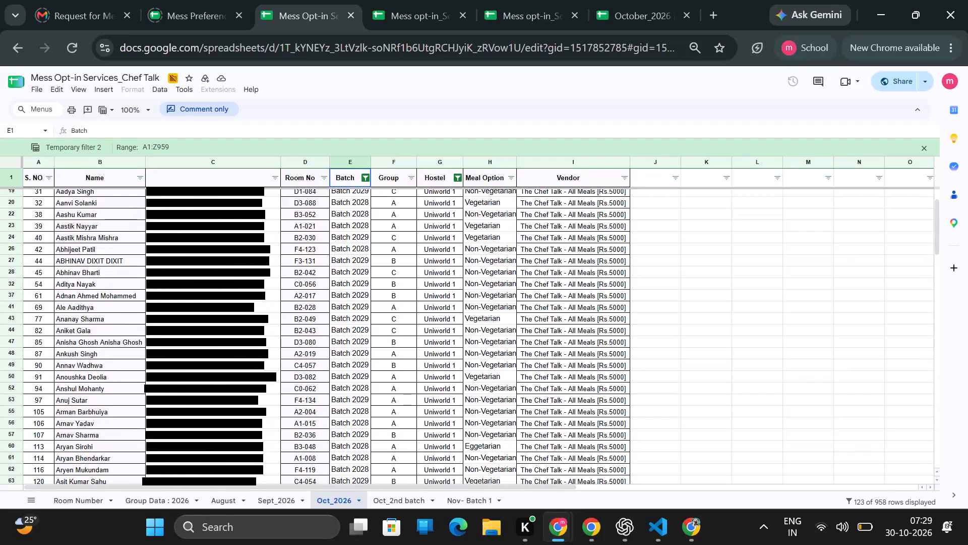
click(456, 178)
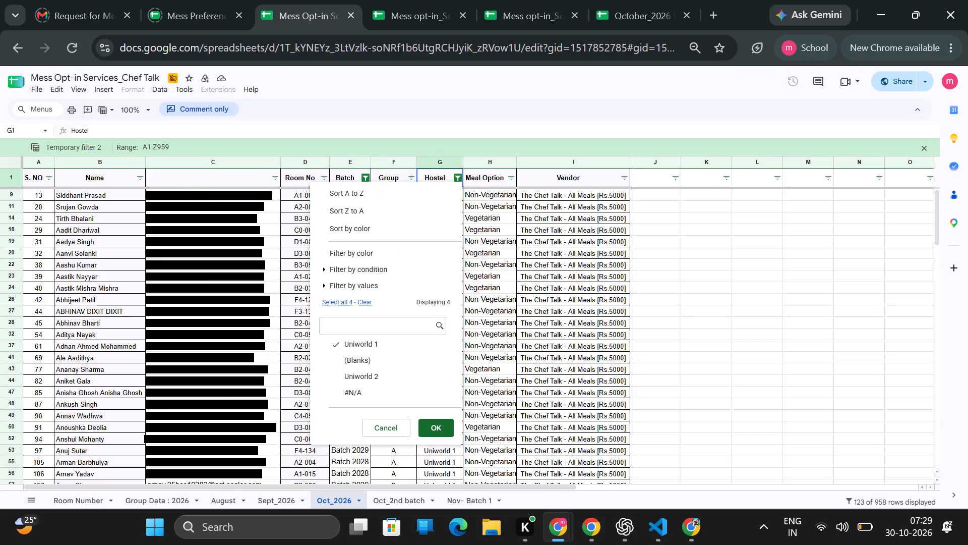
click(360, 342)
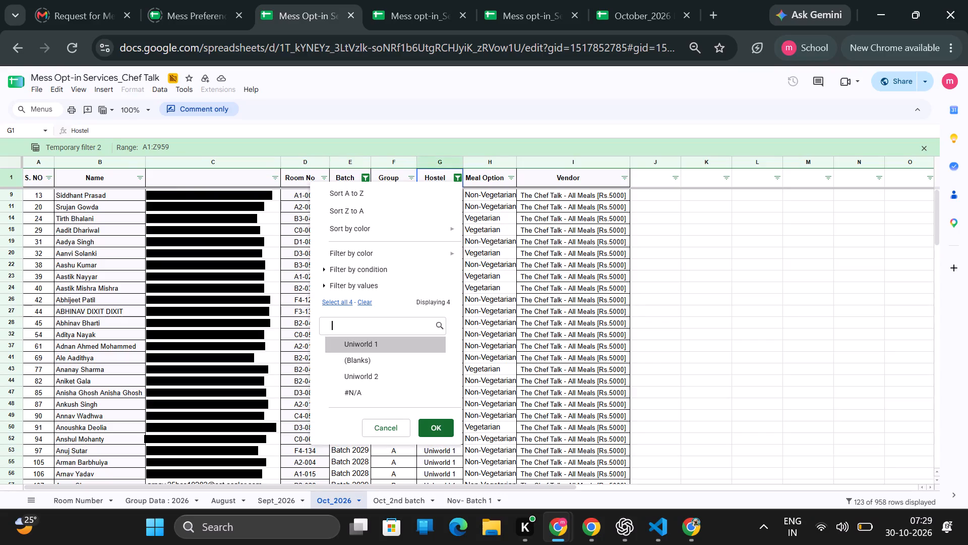
click(375, 370)
click(429, 422)
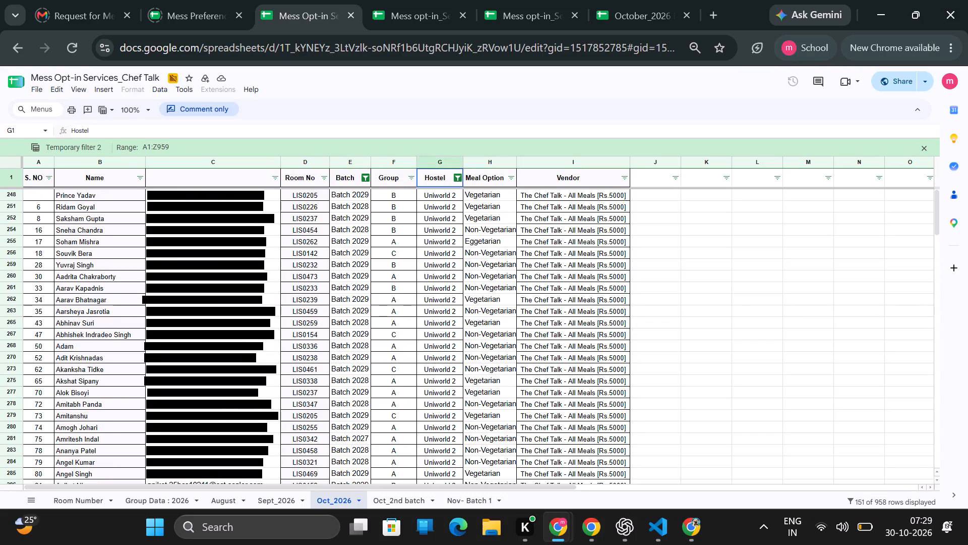
Check which batches are selected in the Batch filter for the Uniworld 2 rows of Oct_2026.
click(366, 175)
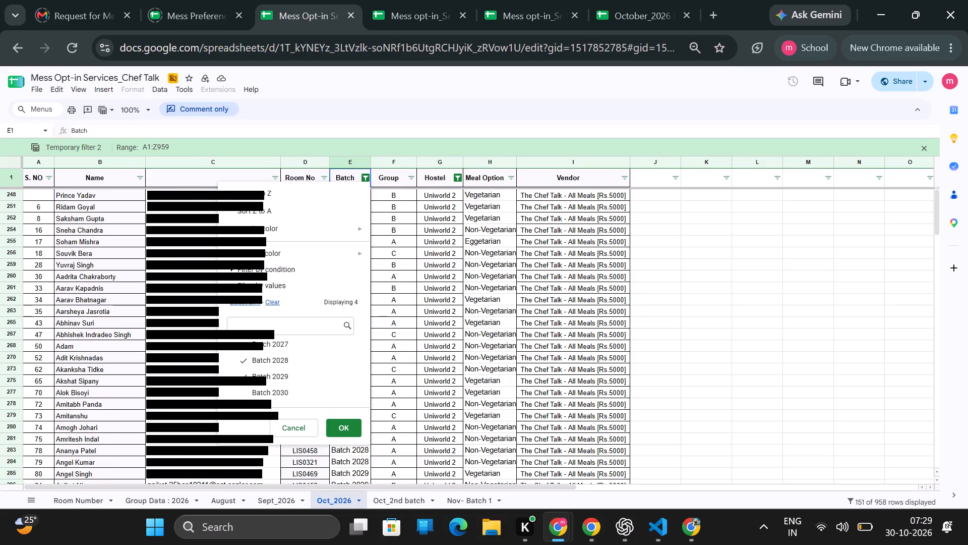
click(344, 427)
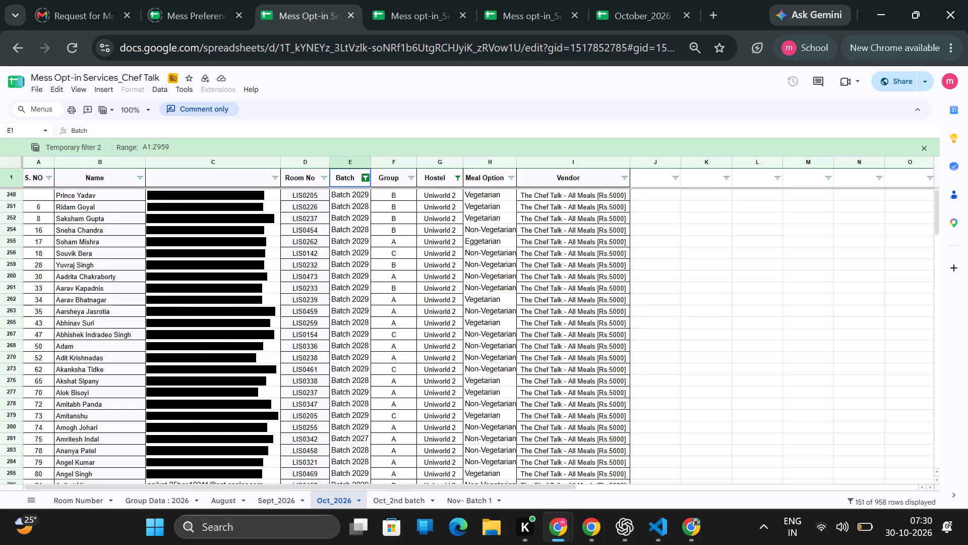
Sort the Oct_2nd batch sheet by the Hostel column from A to Z.
click(394, 496)
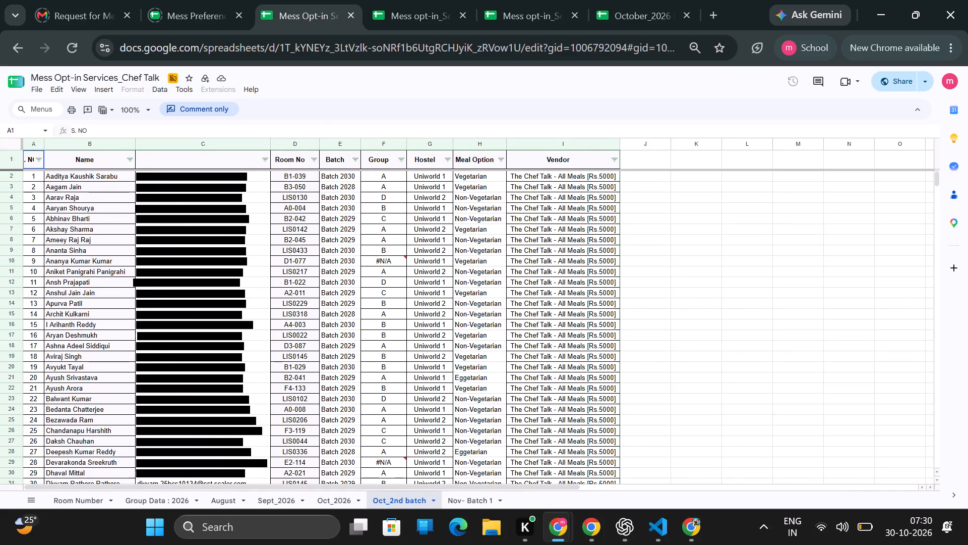
click(447, 158)
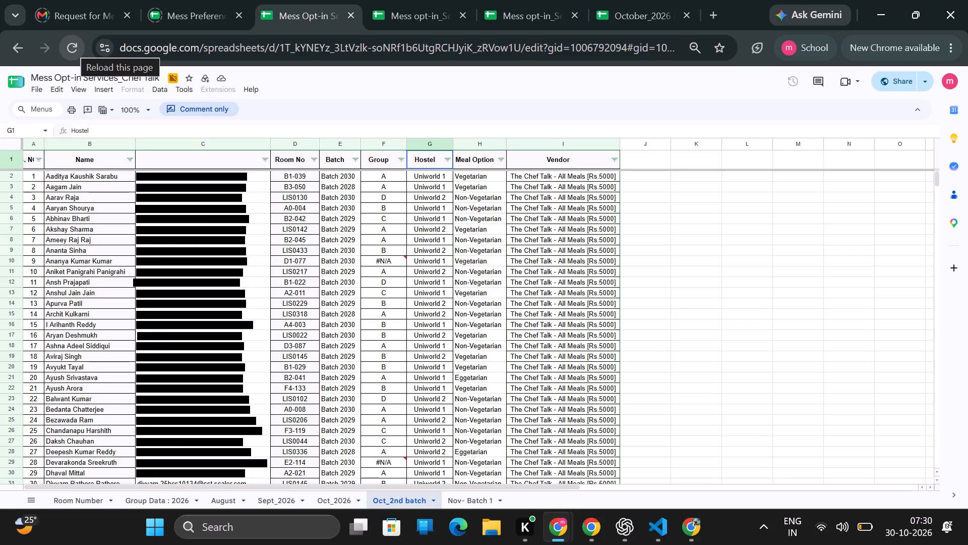
click(445, 144)
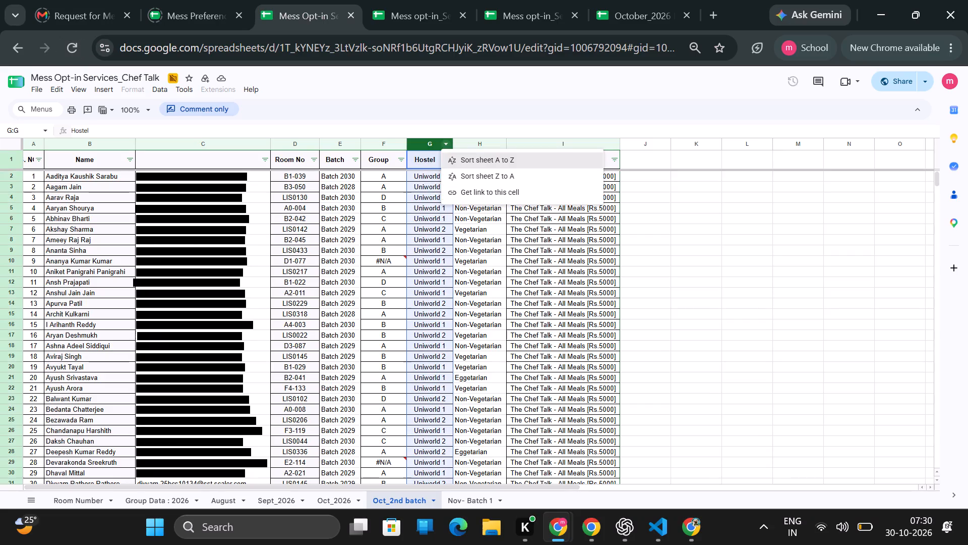
click(478, 159)
Filter the Hostel column of the Oct_2nd batch sheet to show only Uniworld 1.
click(447, 177)
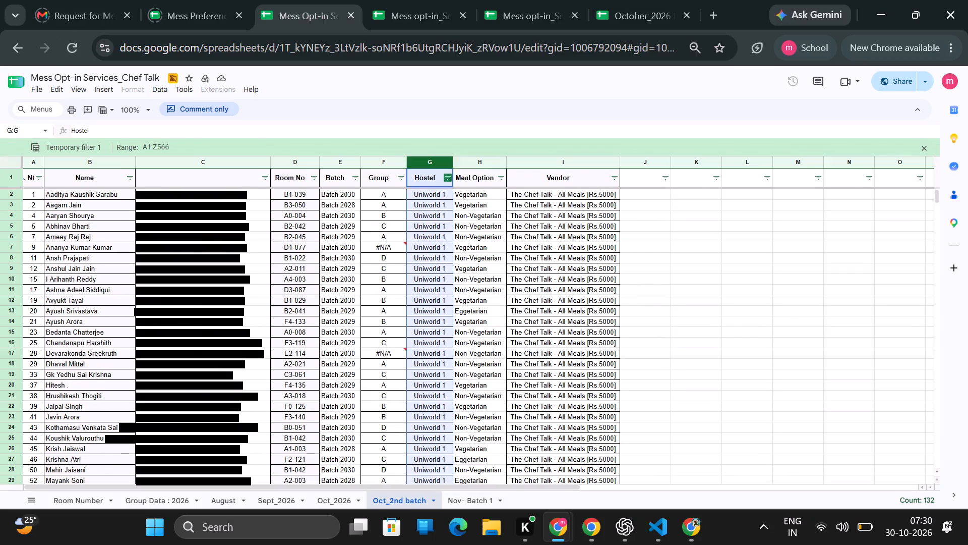
click(351, 299)
click(372, 357)
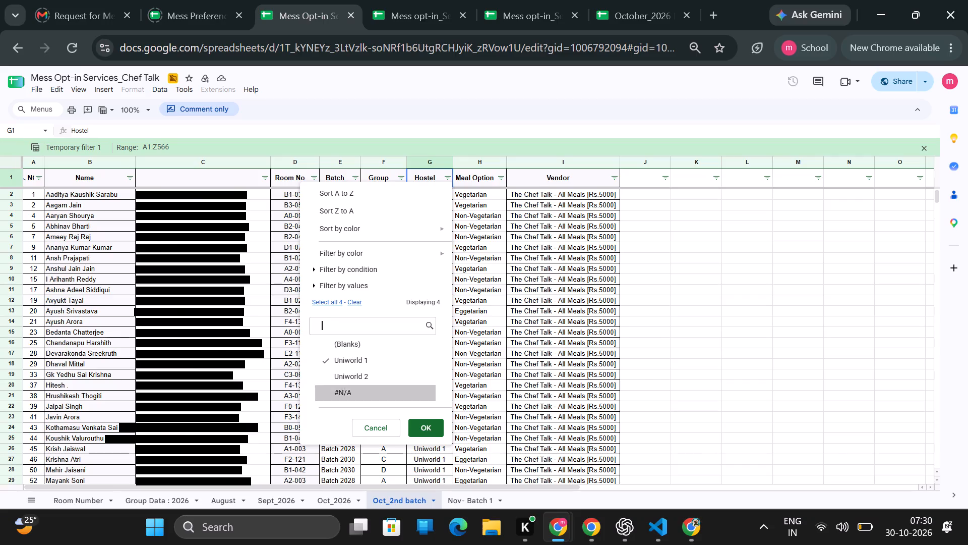
click(419, 425)
Exclude Batch 2030 with the Batch column filter on the Oct_2nd batch sheet, keeping Batch 2028 and Batch 2029.
click(354, 178)
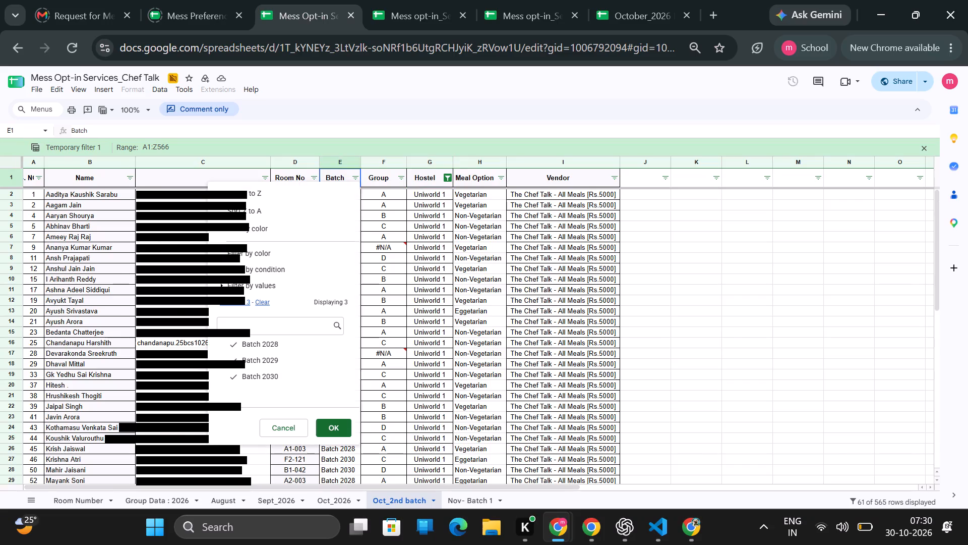
click(288, 375)
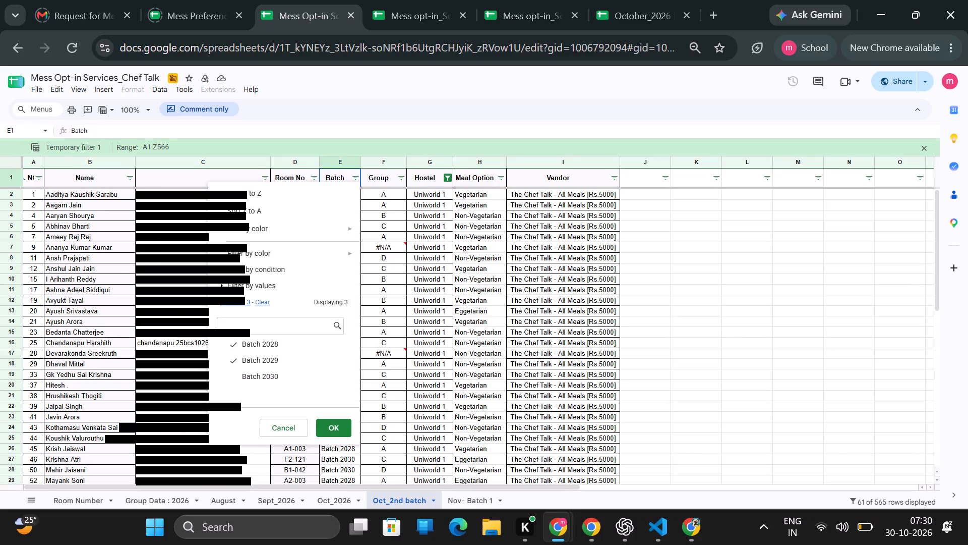
click(339, 431)
Change the Hostel filter on the Oct_2nd batch sheet from Uniworld 1 to Uniworld 2 only.
scroll(425, 427, up, 5)
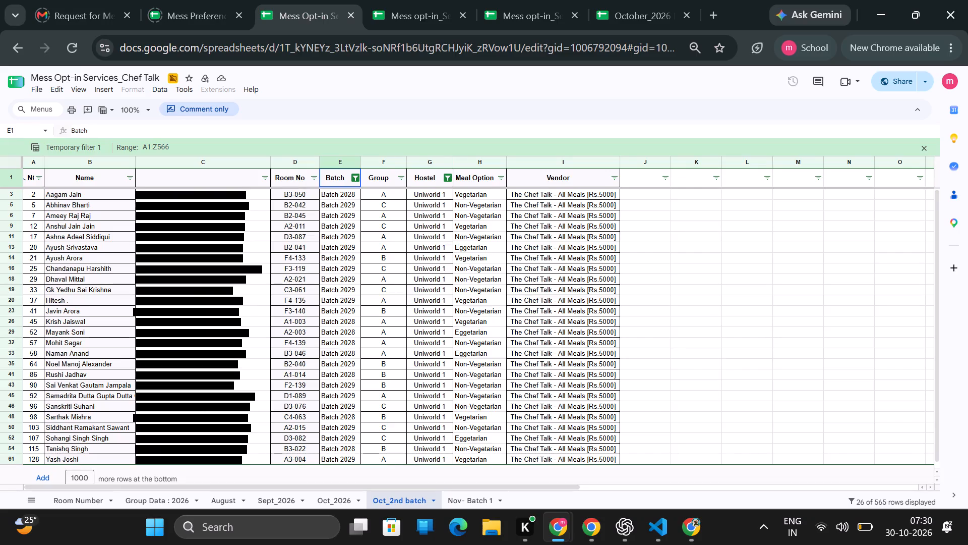
click(449, 173)
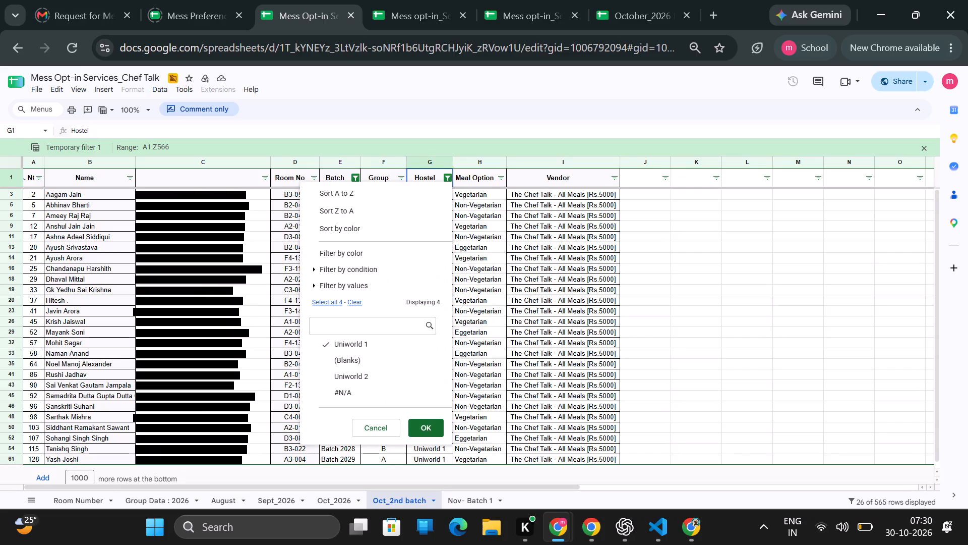
click(364, 346)
click(367, 374)
click(431, 424)
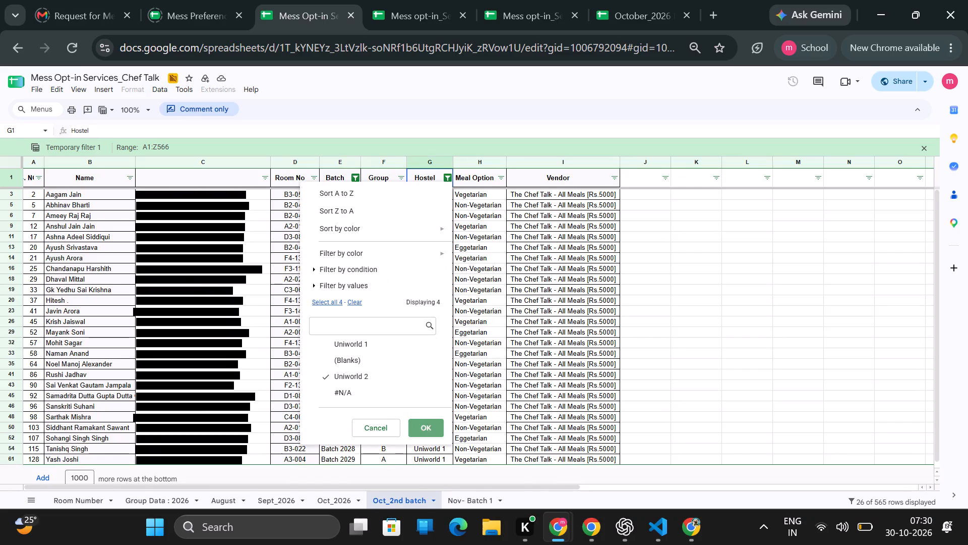
Check the Batch filter selection on the Oct_2nd batch sheet and look over the filtered Uniworld 2 rows.
click(355, 184)
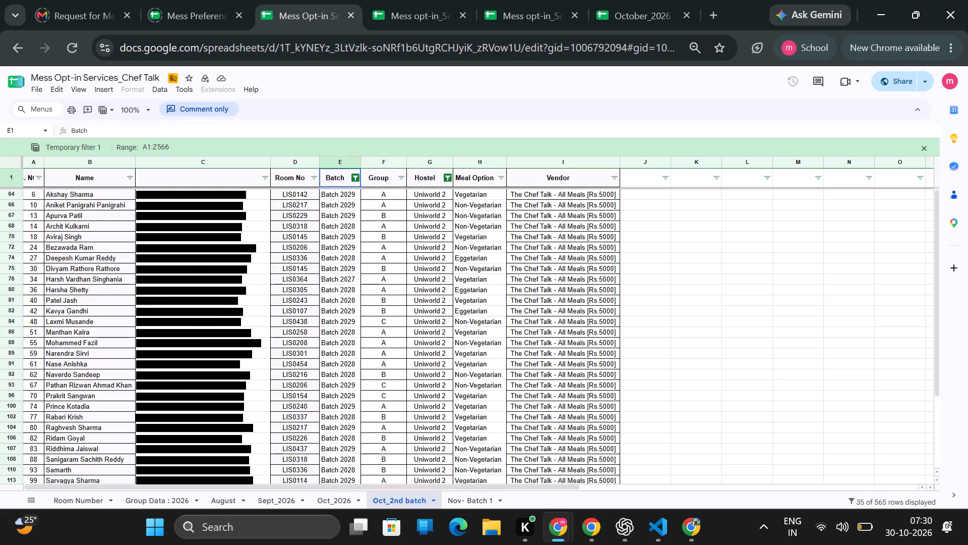
click(355, 177)
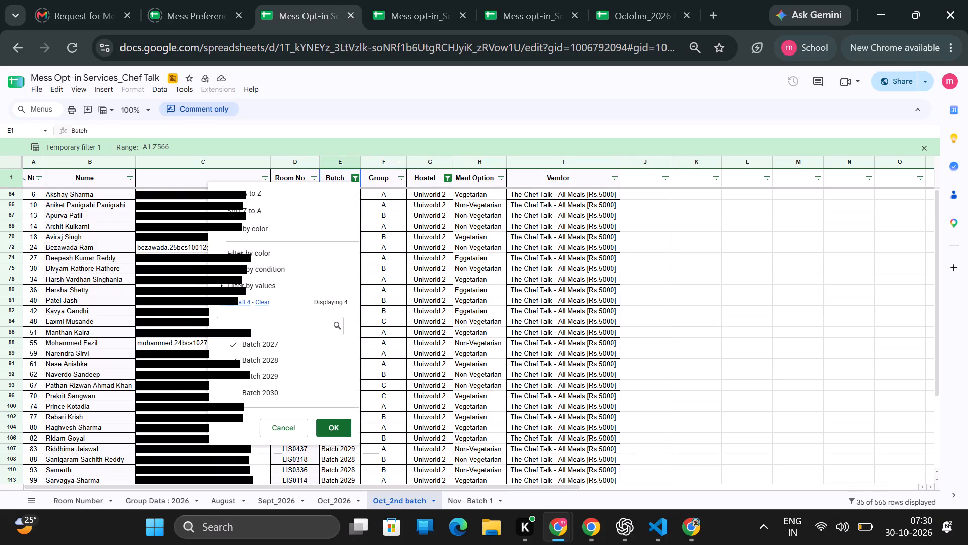
click(342, 431)
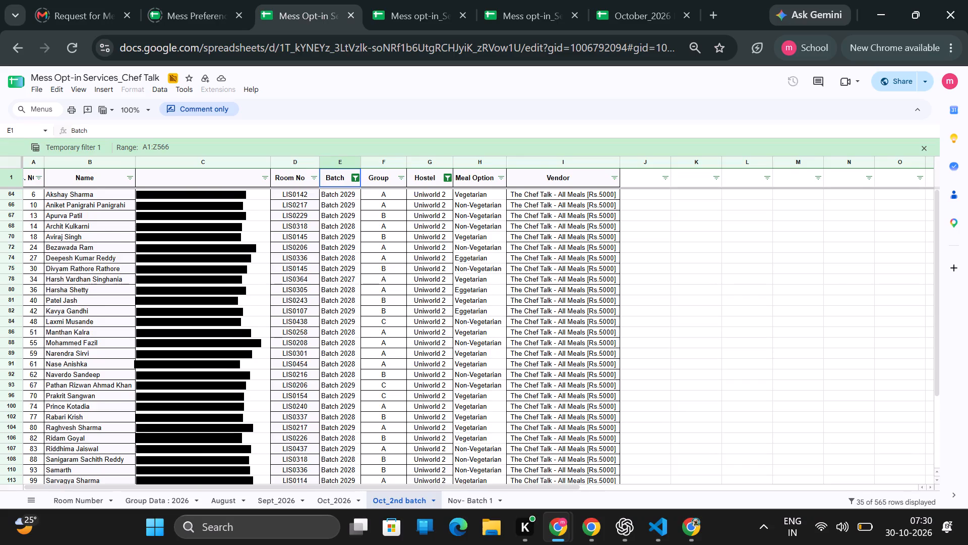
scroll(503, 453, right, 1)
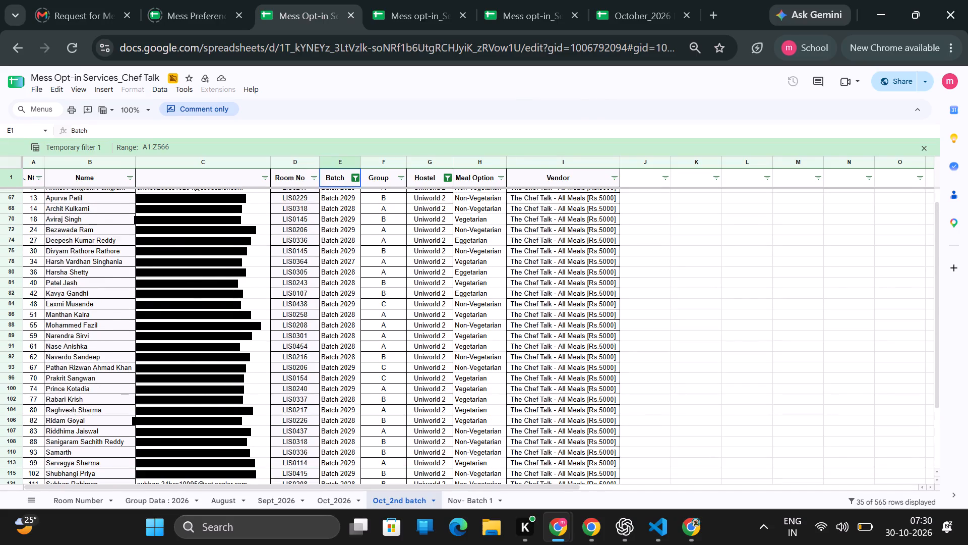
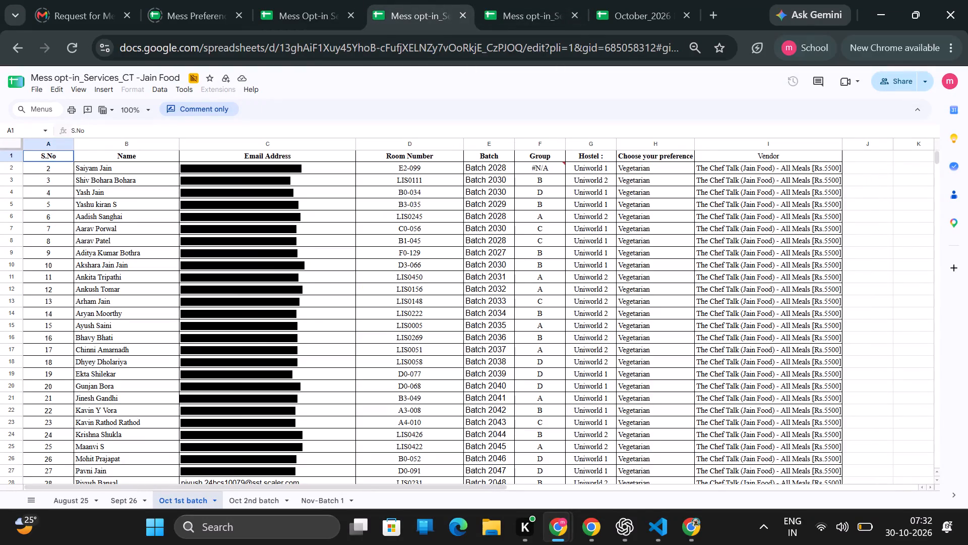
Sort the Oct 1st batch sheet of the Jain Food file by Hostel A to Z and filter it to Uniworld 1 only.
click(606, 143)
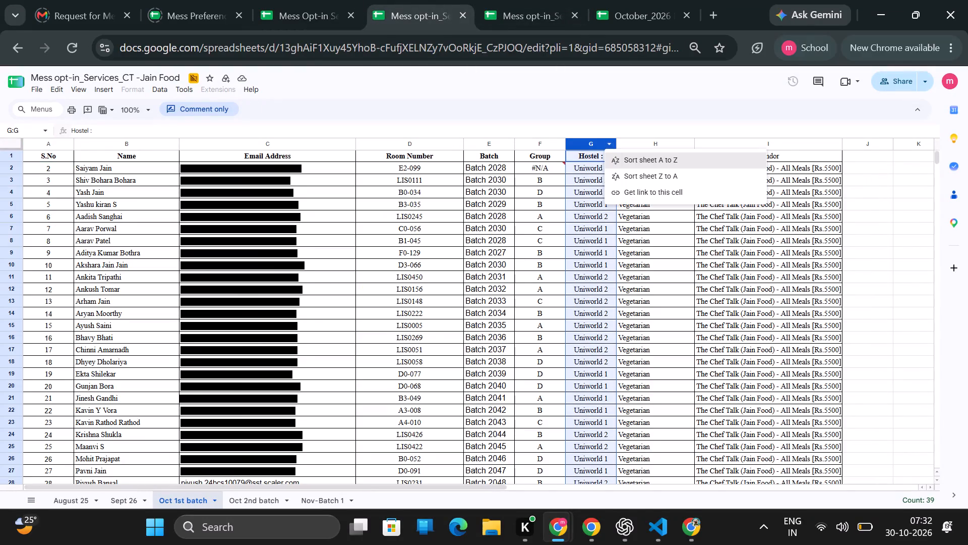
click(633, 162)
click(610, 174)
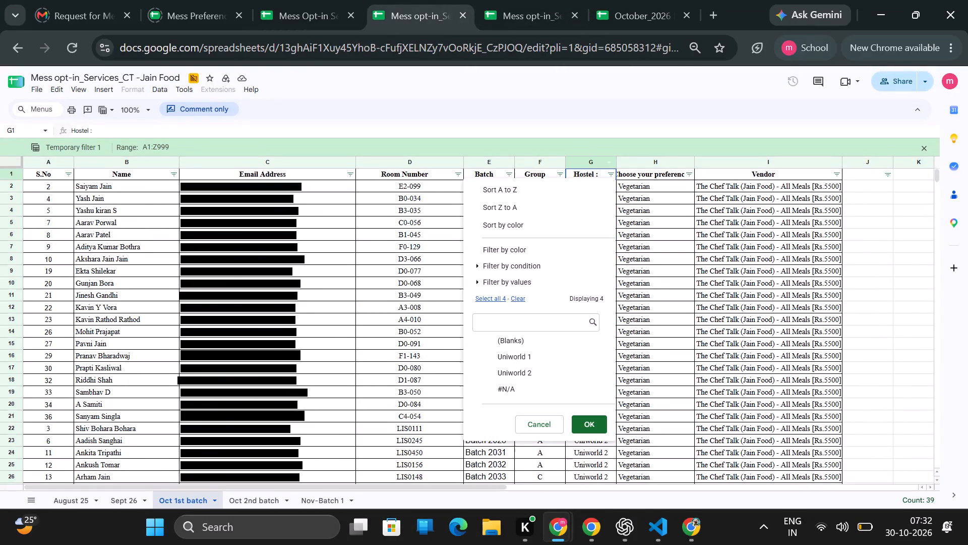
click(513, 298)
click(525, 357)
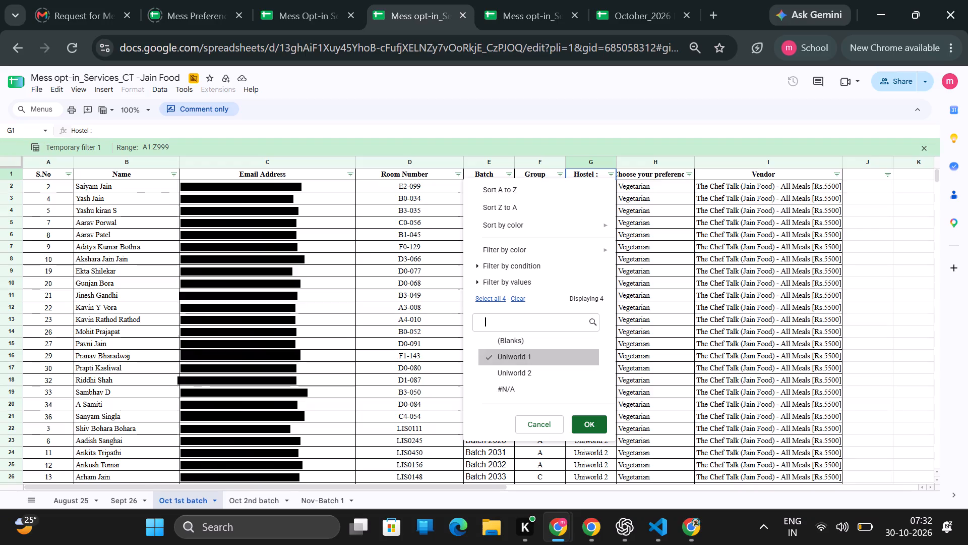
click(599, 431)
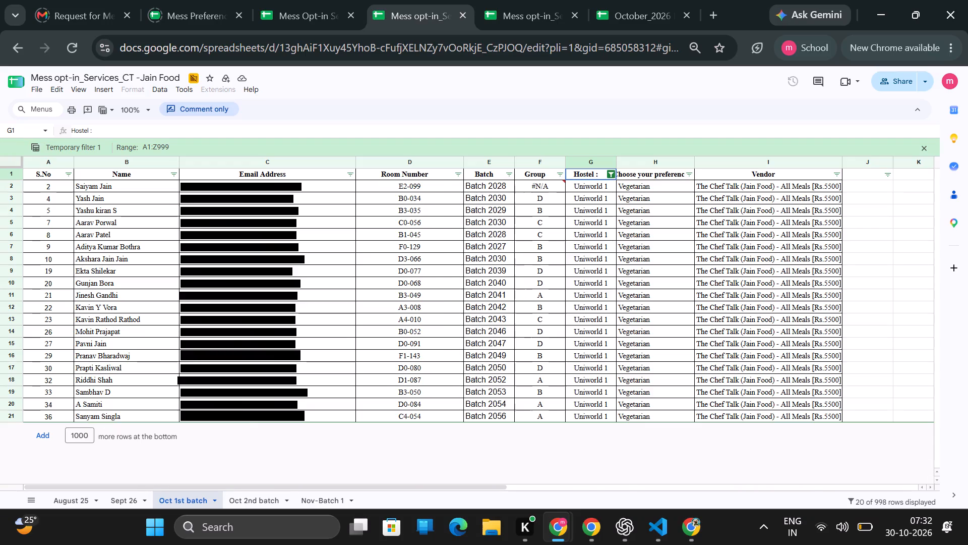
scroll(599, 431, up, 2)
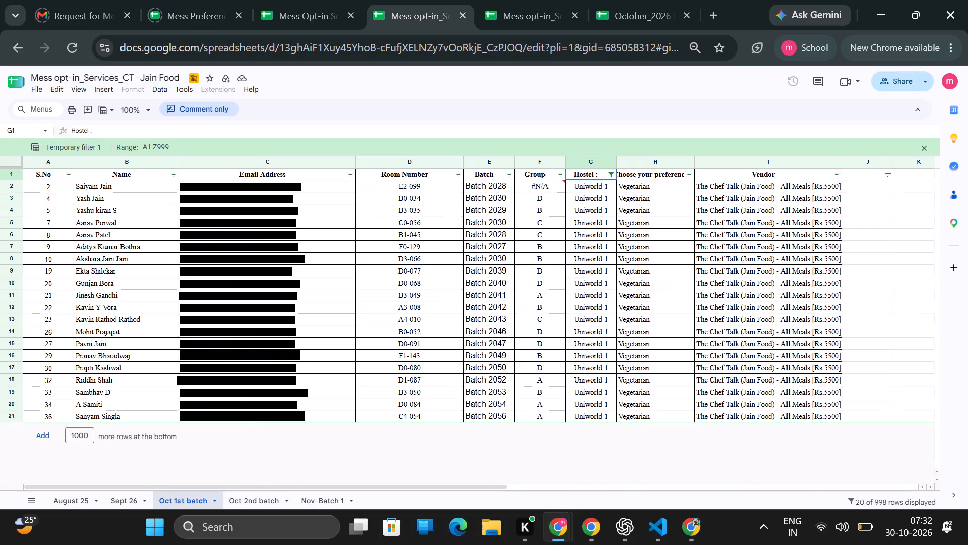
click(612, 174)
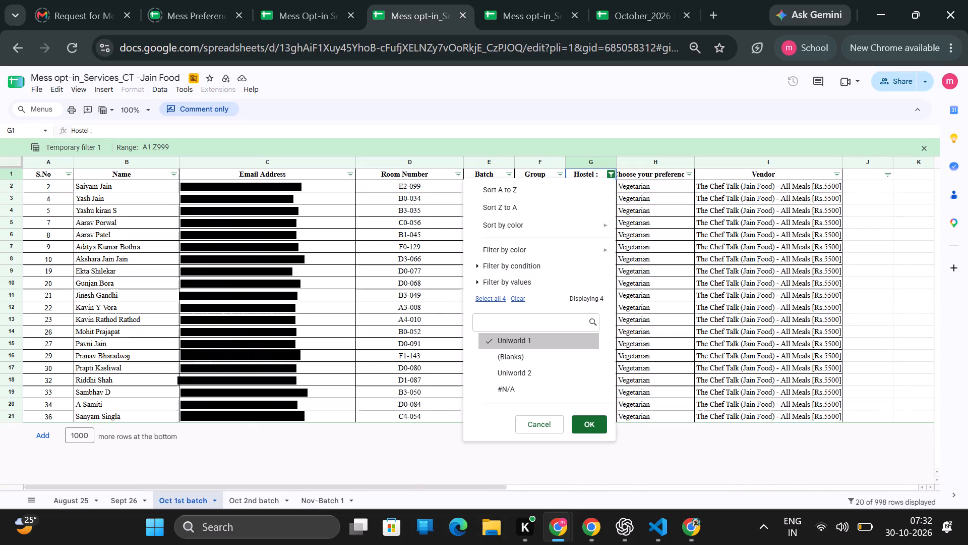
click(589, 429)
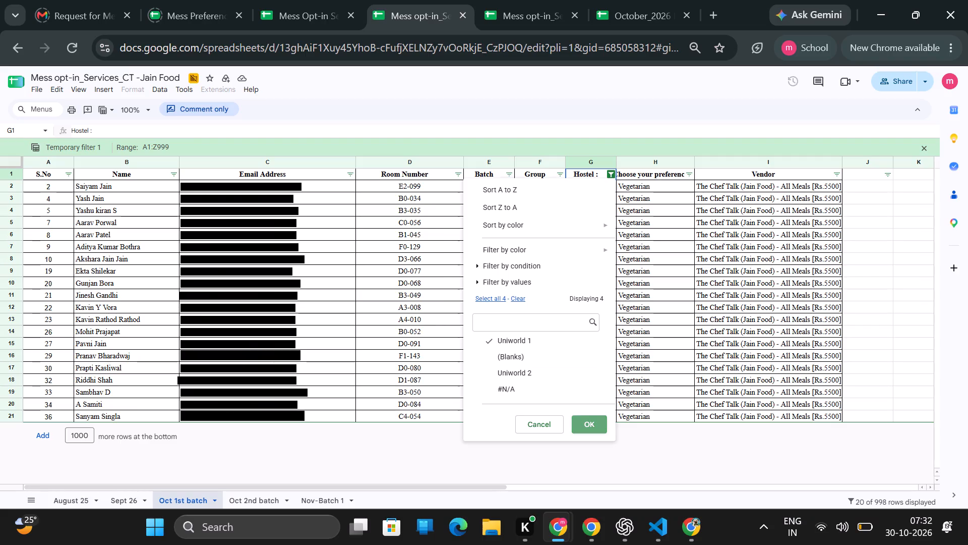
Examine the batch values listed in the Batch column filter for the Uniworld 1 rows.
click(510, 174)
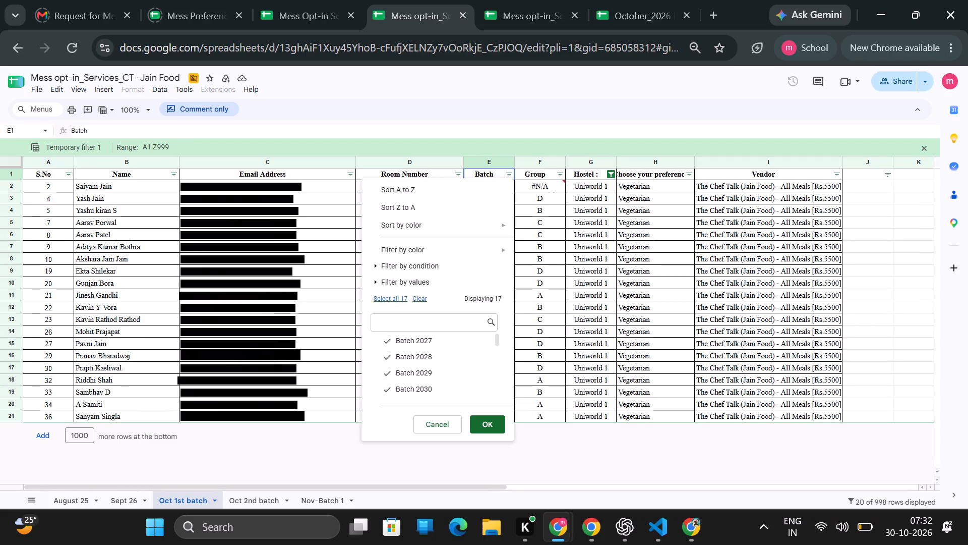
scroll(442, 373, down, 1)
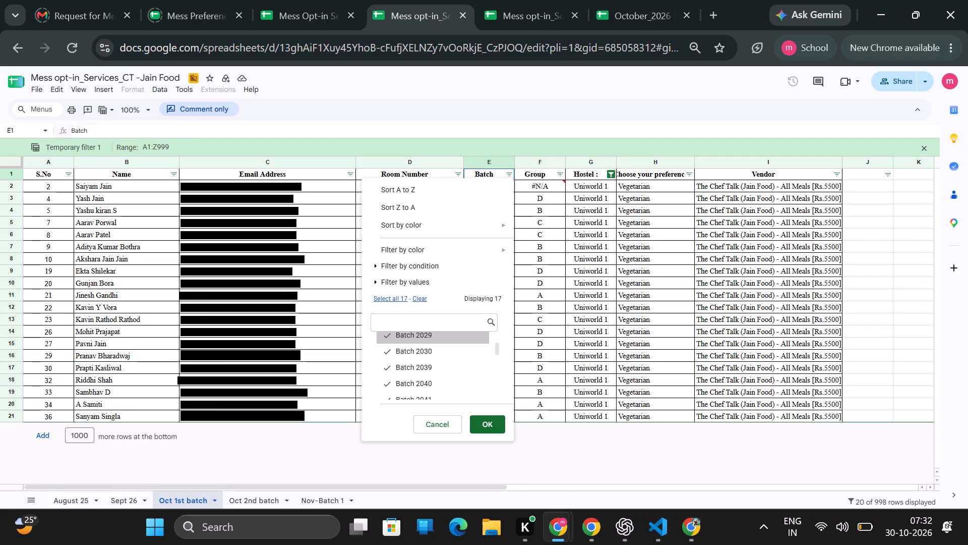
scroll(442, 373, down, 1)
scroll(442, 373, up, 1)
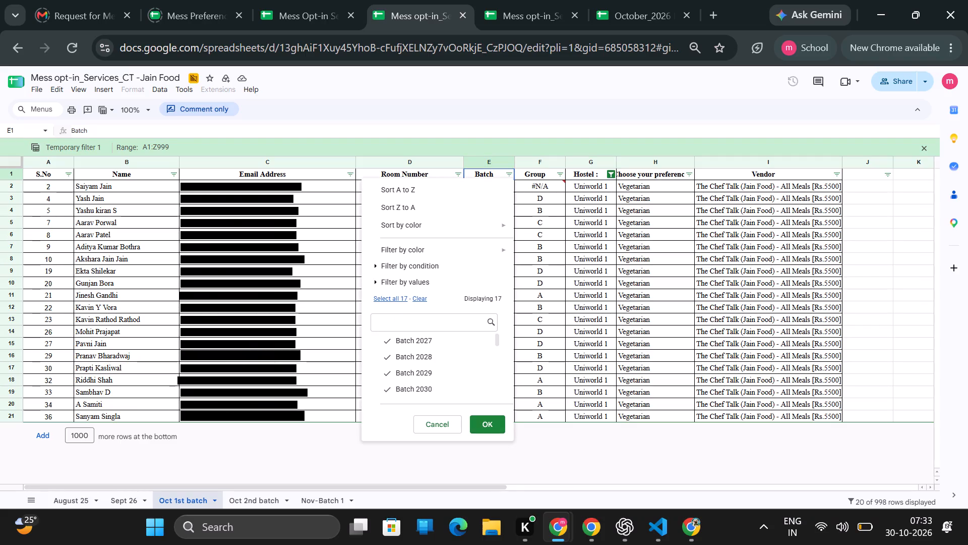
click(481, 421)
Search the Email Address filter values for 26 among the Uniworld 1 rows of the Oct 1st batch sheet.
click(350, 172)
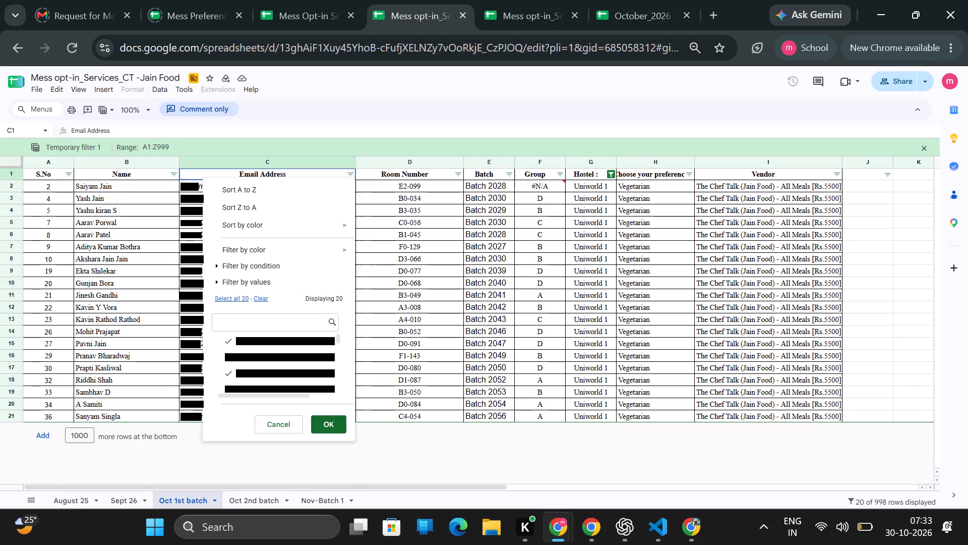
click(270, 324)
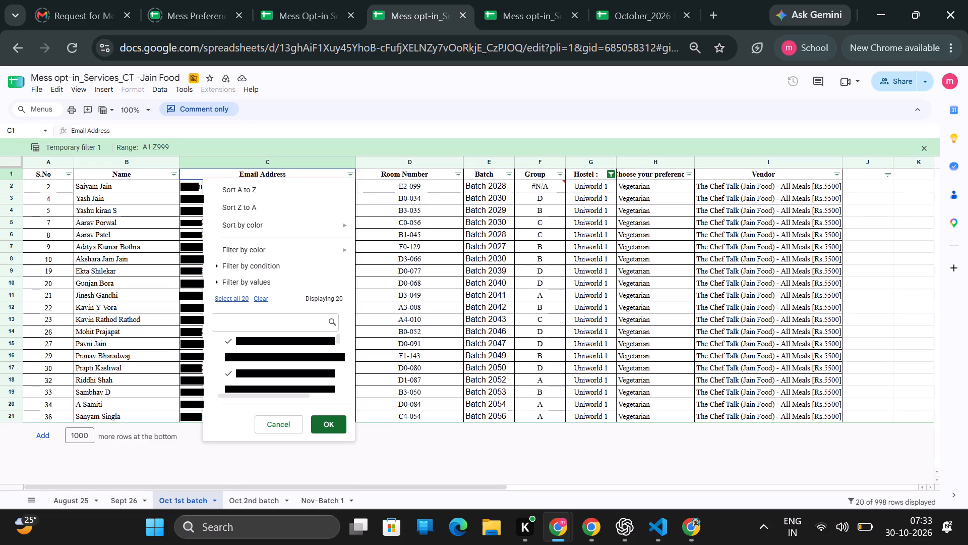
click(270, 324)
text(26)
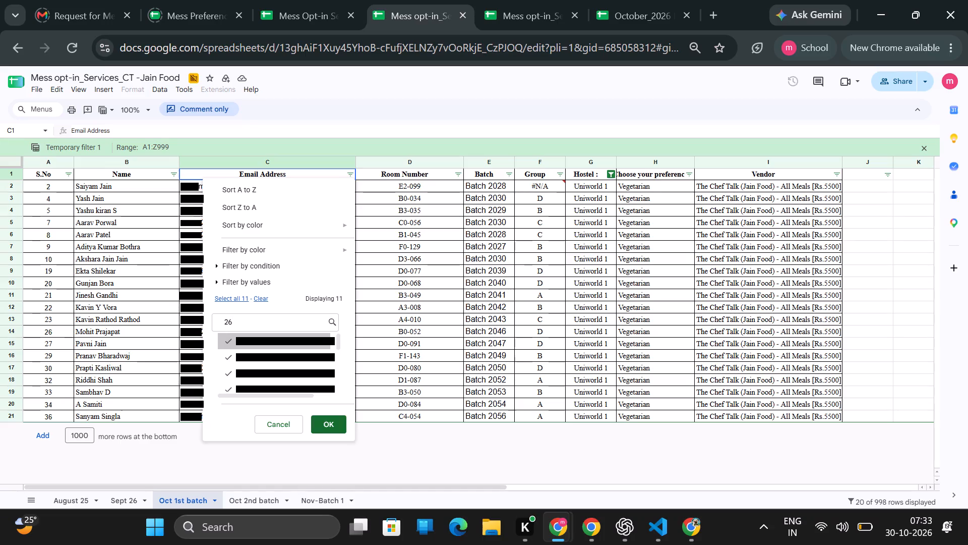
click(328, 421)
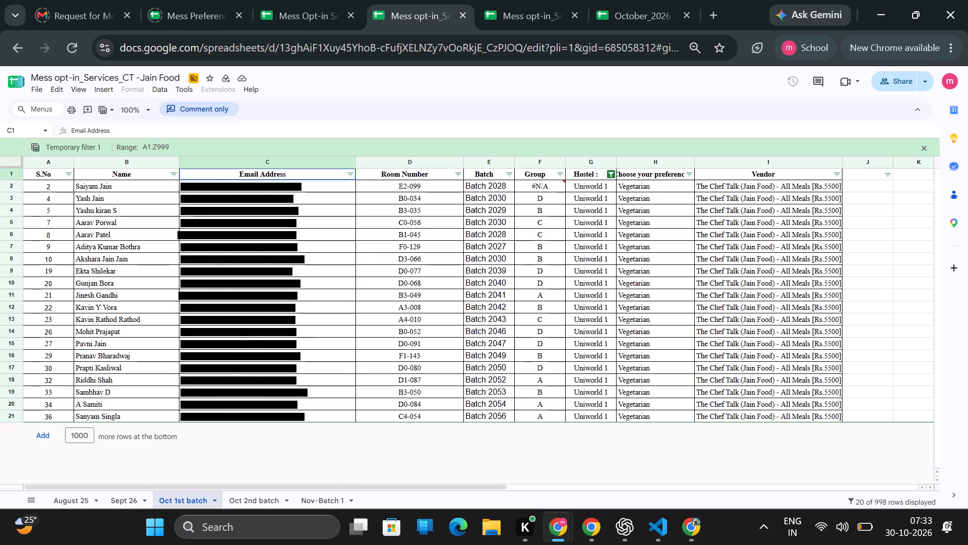
Change the Hostel filter on the Oct 1st batch sheet from Uniworld 1 to Uniworld 2 only.
click(607, 175)
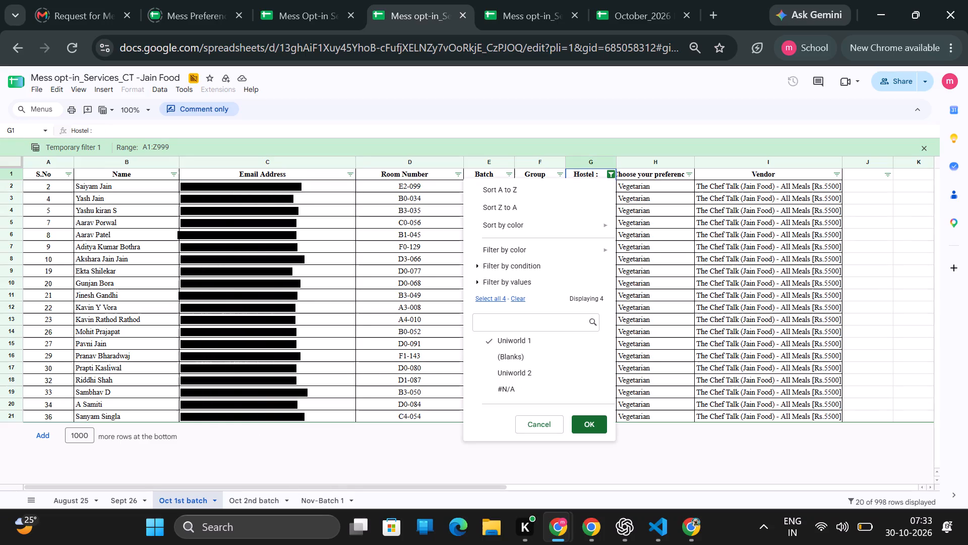
click(515, 336)
click(526, 368)
click(583, 424)
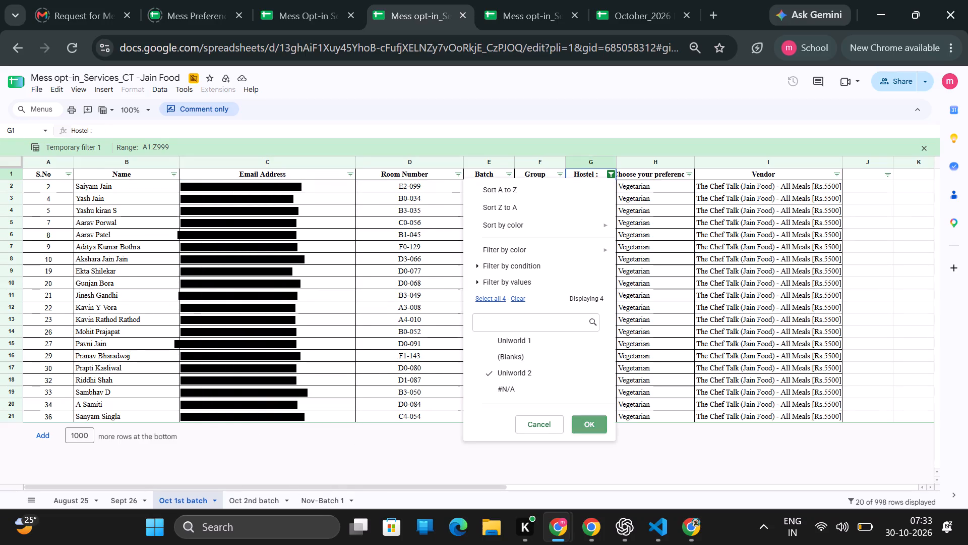
scroll(583, 424, down, 1)
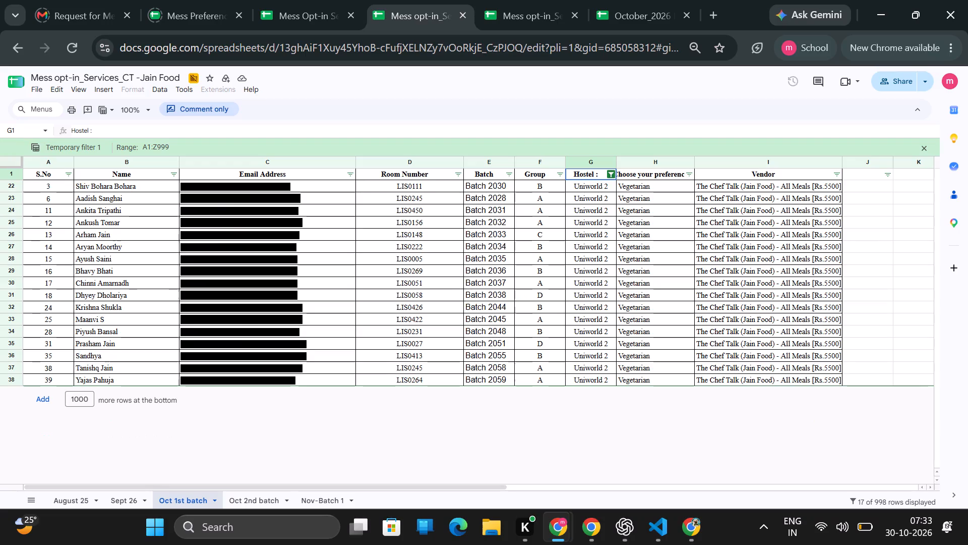
scroll(583, 424, down, 2)
Search the Email Address filter values for 26 among the Uniworld 2 rows of the Oct 1st batch sheet.
click(352, 174)
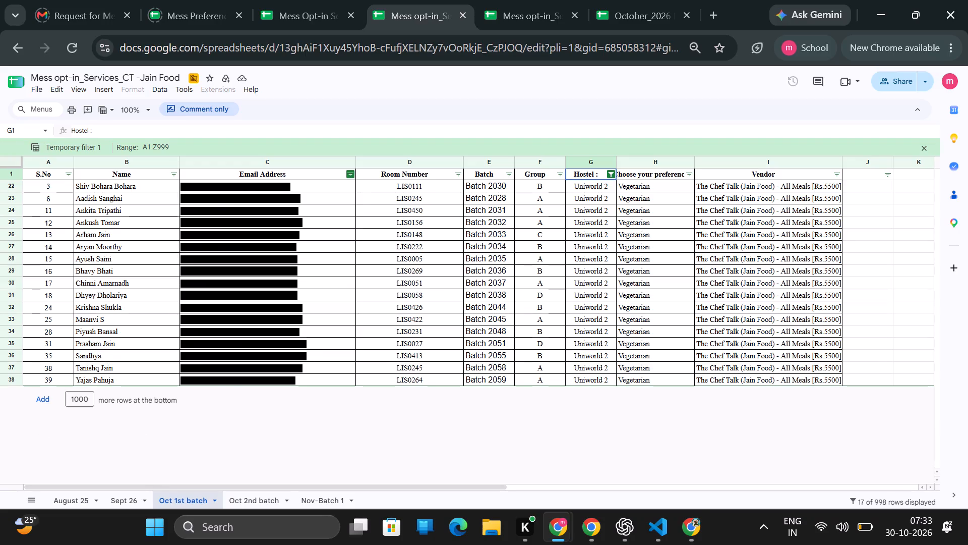
click(279, 318)
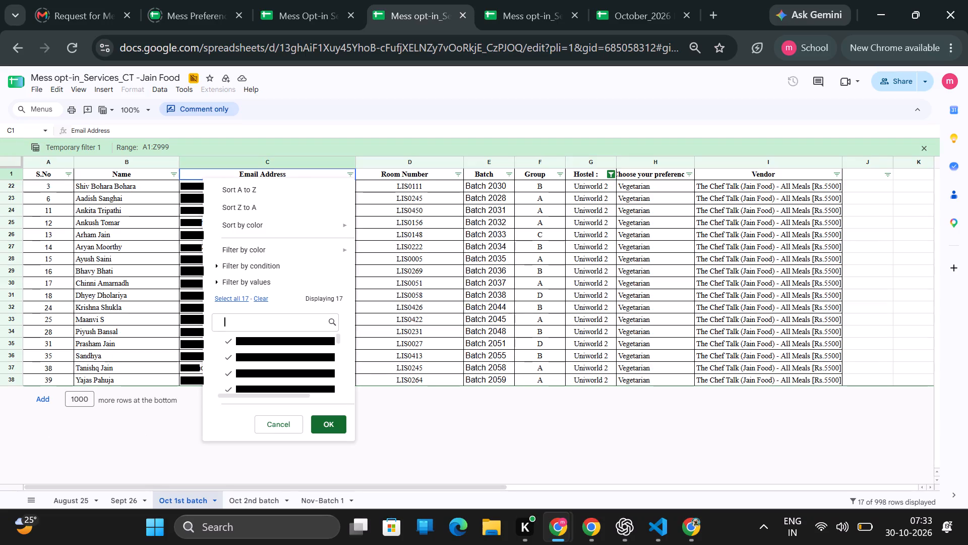
click(279, 318)
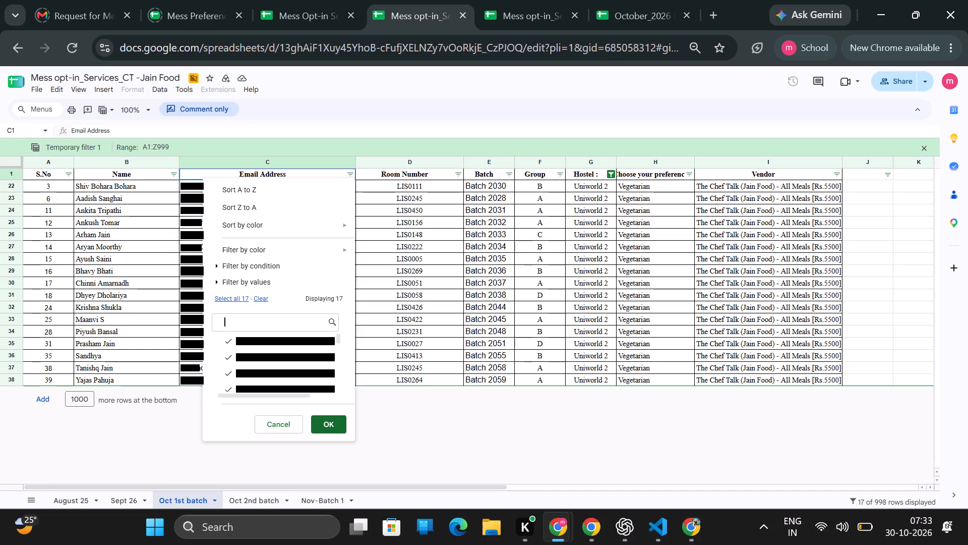
text(26)
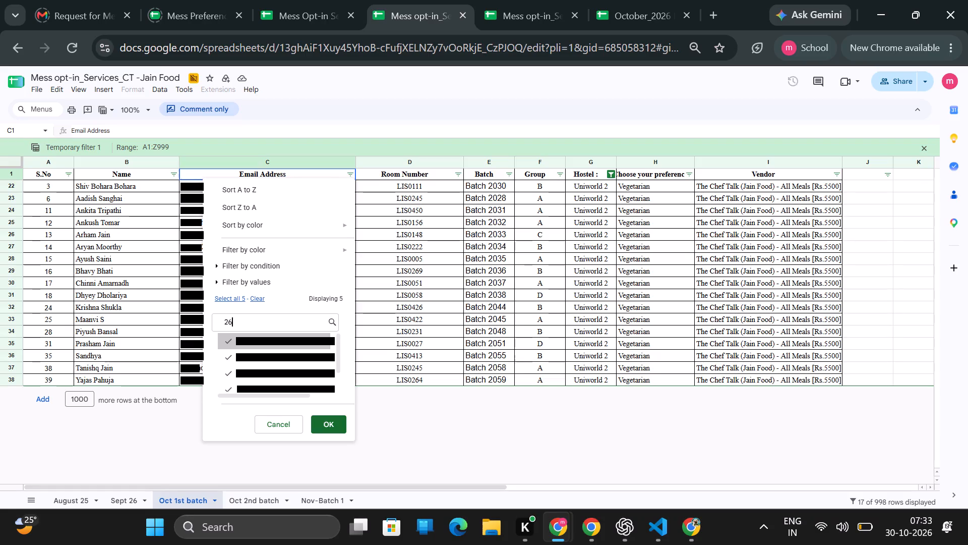
click(330, 426)
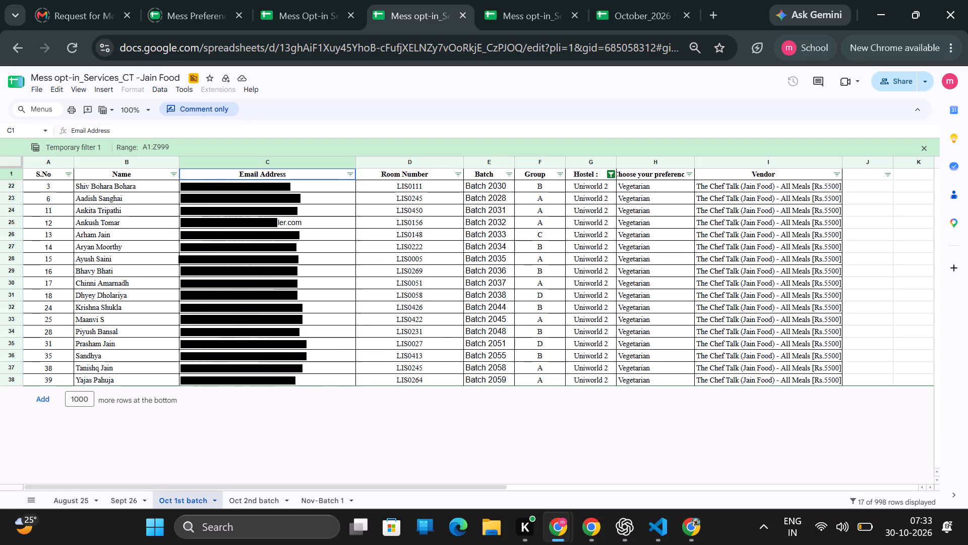
Sort the Jain Food file's Oct 2nd batch sheet by Hostel A to Z and filter it to Uniworld 1 only.
click(253, 499)
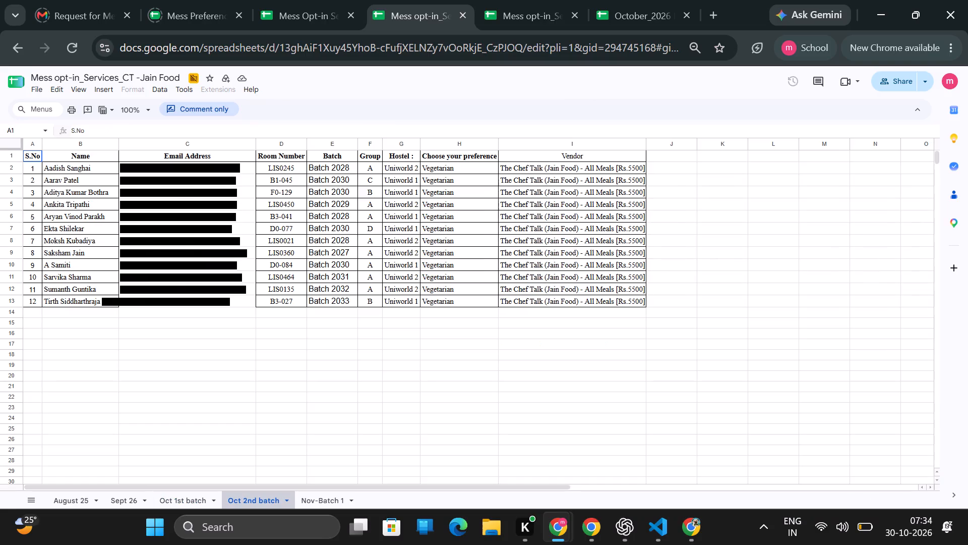
click(415, 145)
click(430, 154)
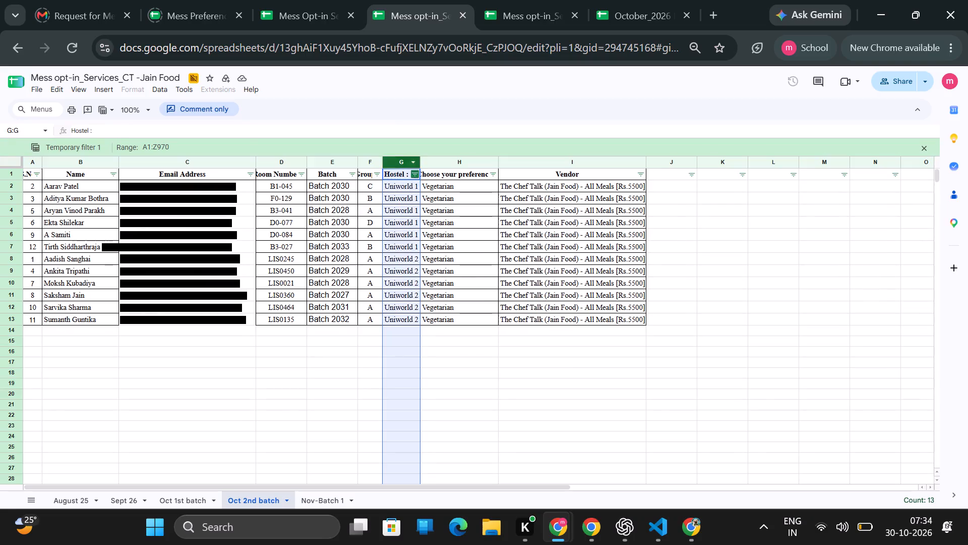
click(415, 172)
click(320, 303)
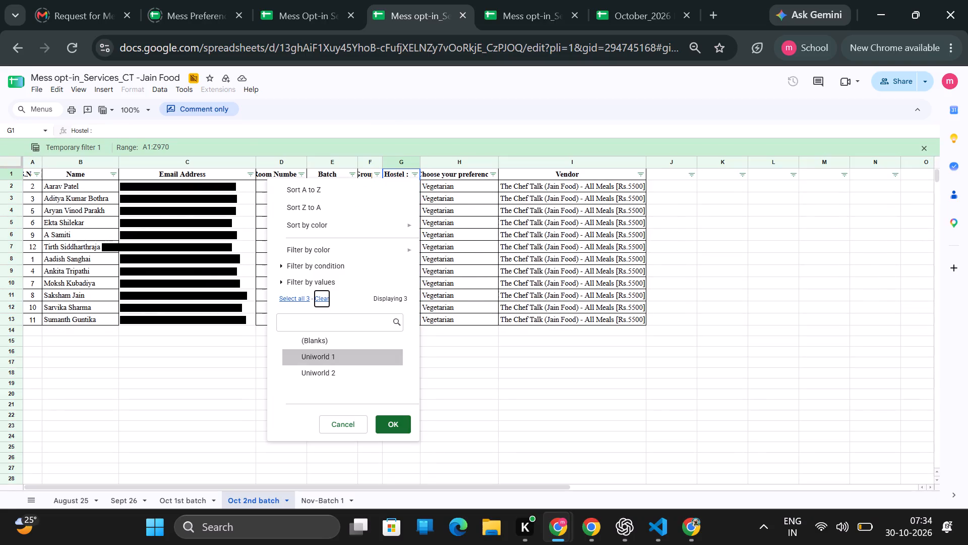
click(343, 361)
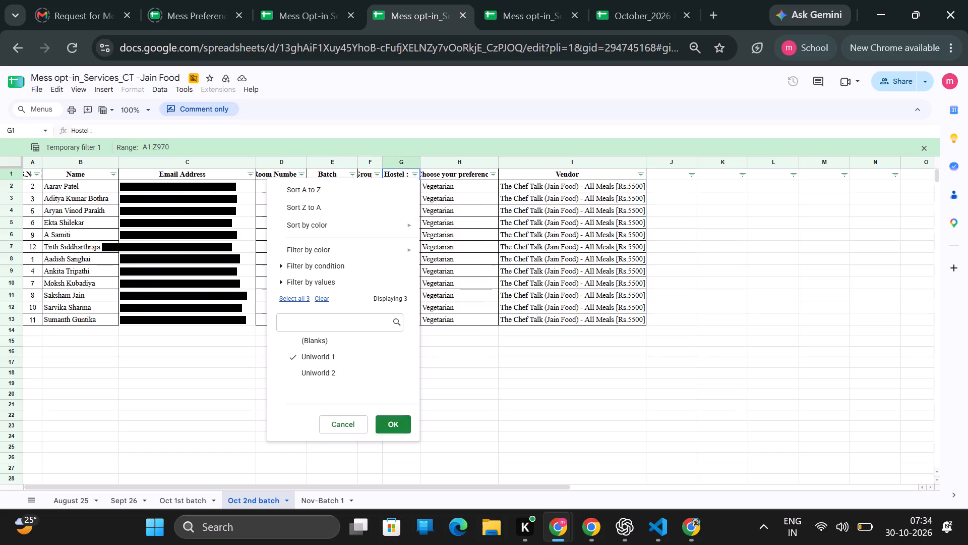
click(398, 421)
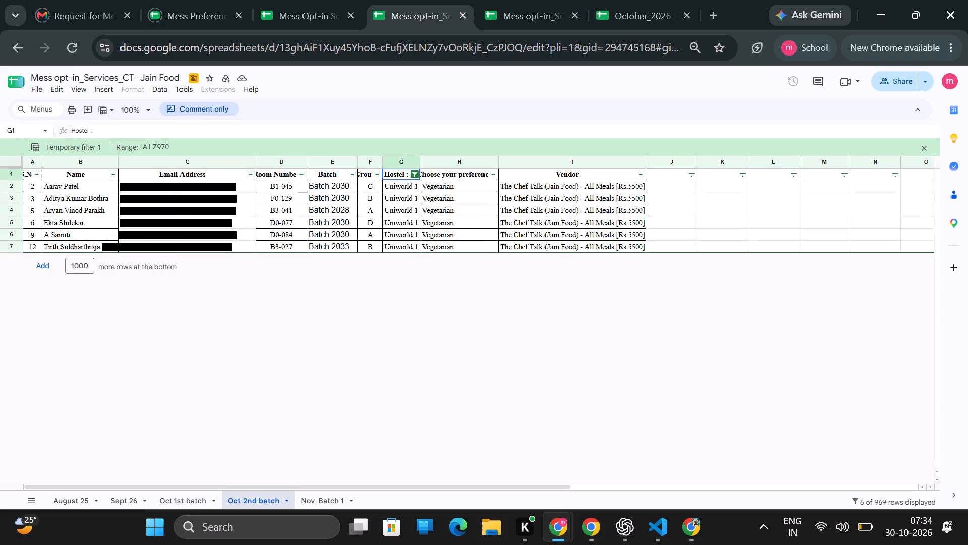
scroll(526, 392, up, 3)
Search the Email Address filter values for 26 among the Uniworld 1 rows of the Oct 2nd batch sheet.
click(249, 173)
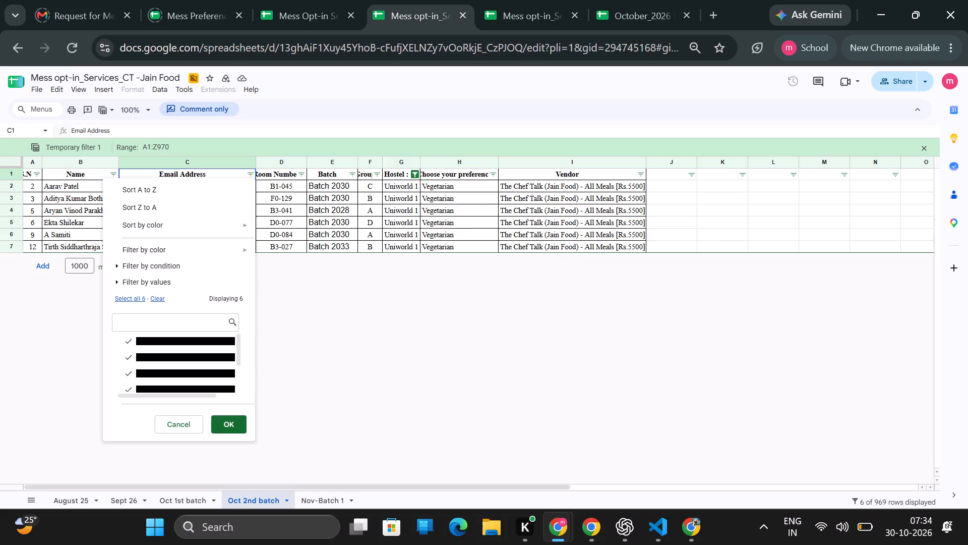
click(190, 317)
text(26)
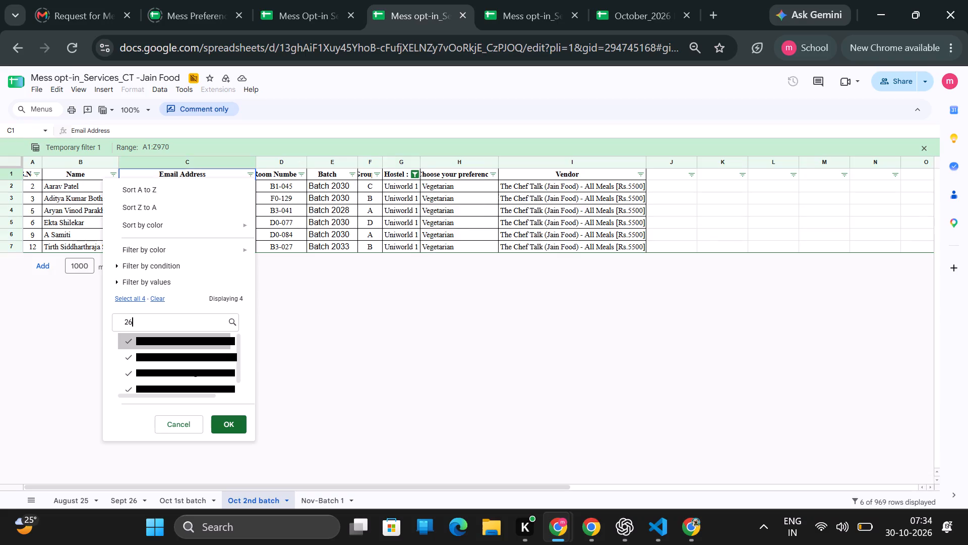
key(space)
key(BackSpace)
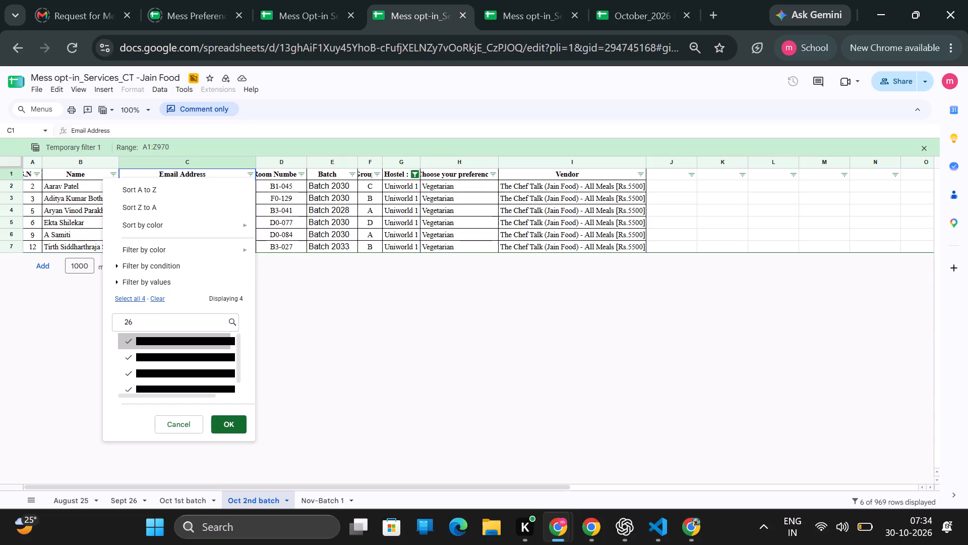
click(221, 423)
Change the Hostel filter on the Oct 2nd batch sheet from Uniworld 1 to Uniworld 2 only.
click(414, 179)
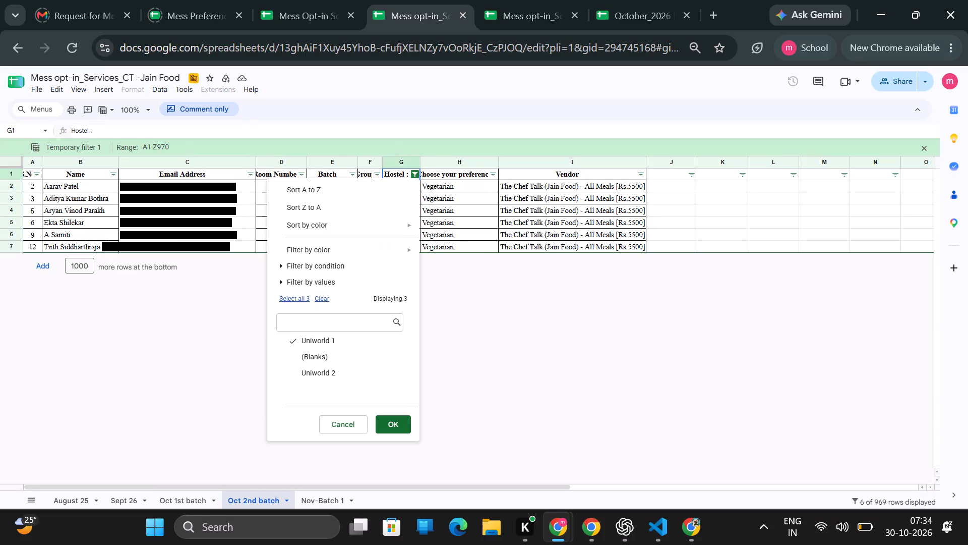
click(340, 333)
click(344, 375)
click(394, 431)
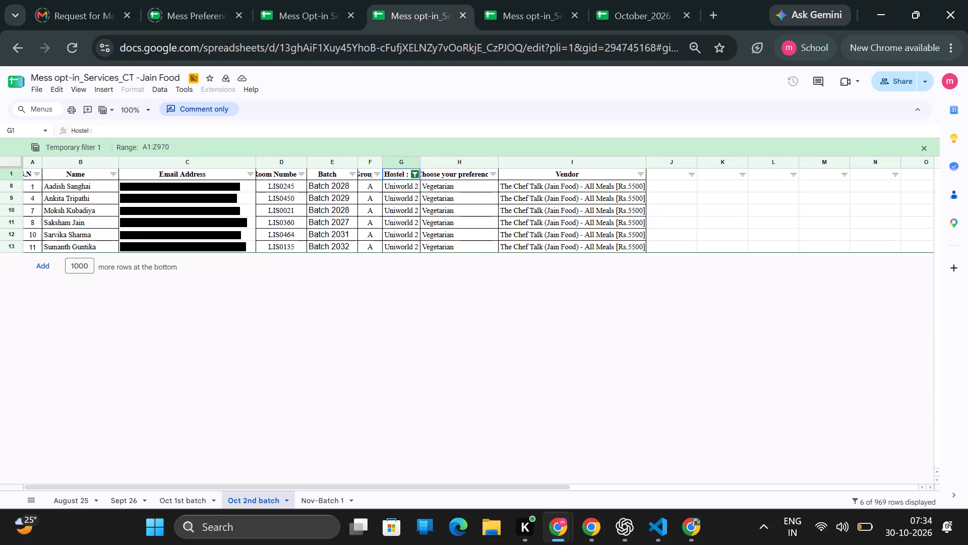
Search the Email Address filter values for 26 among the Uniworld 2 rows of the Oct 2nd batch sheet.
click(249, 172)
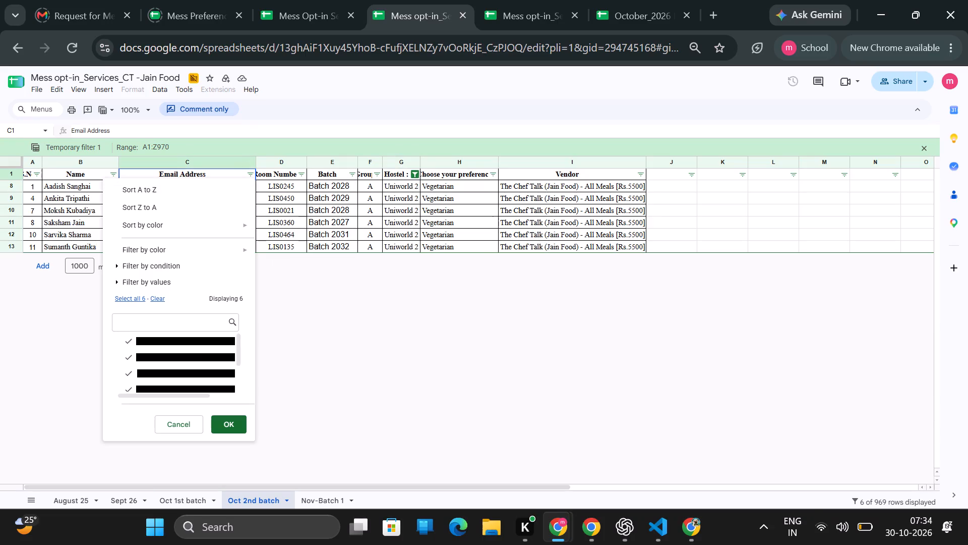
click(166, 326)
text(26)
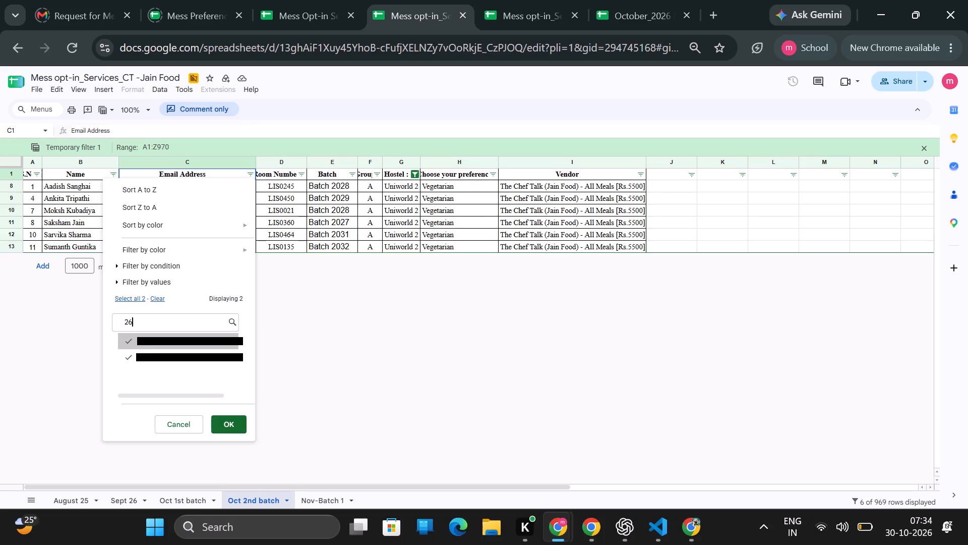
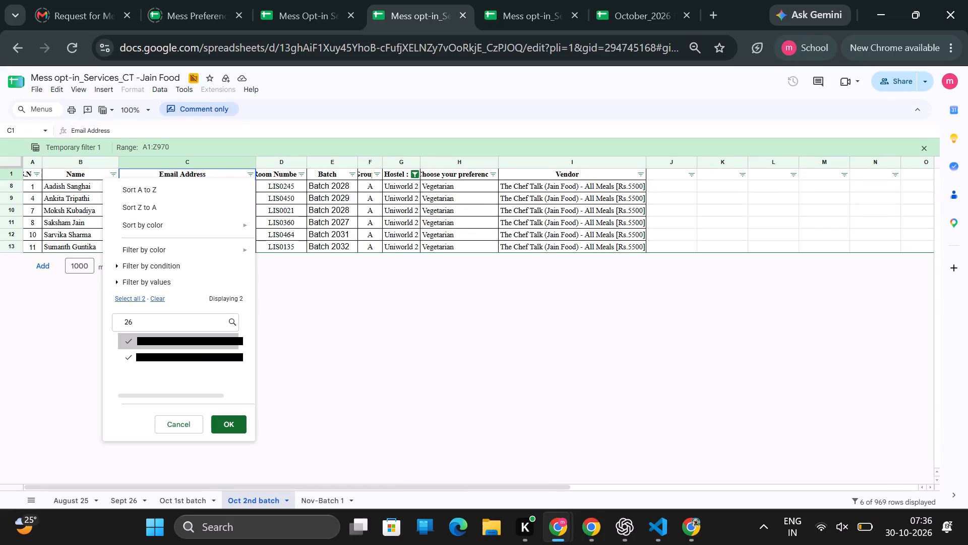
Close the Email Address filter in the Jain Food file and switch to the Mess opt-in_Services_Uniworld spreadsheet.
click(224, 420)
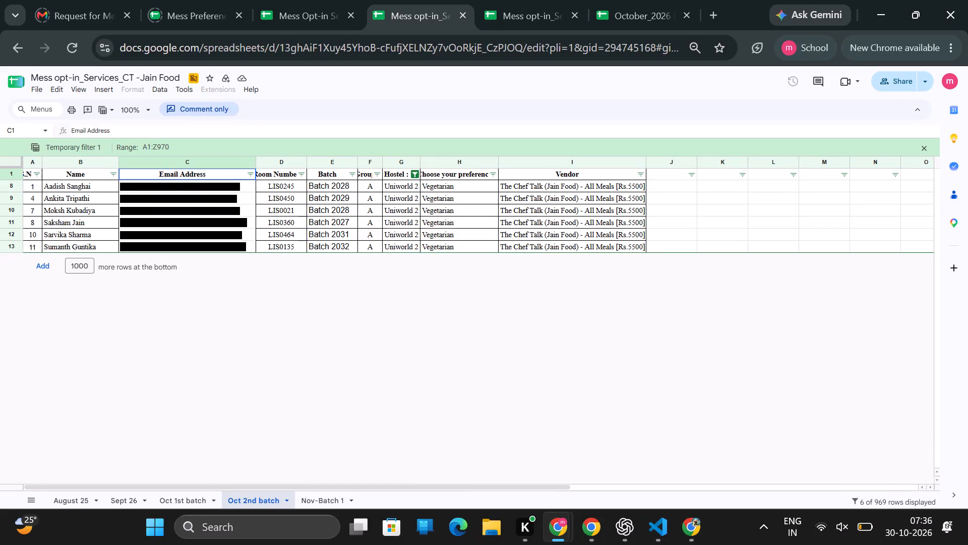
click(516, 3)
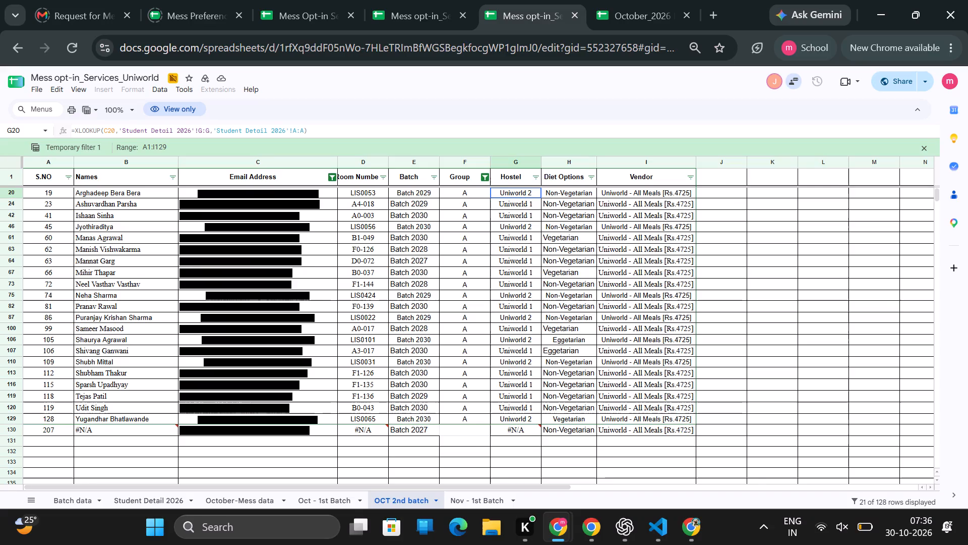
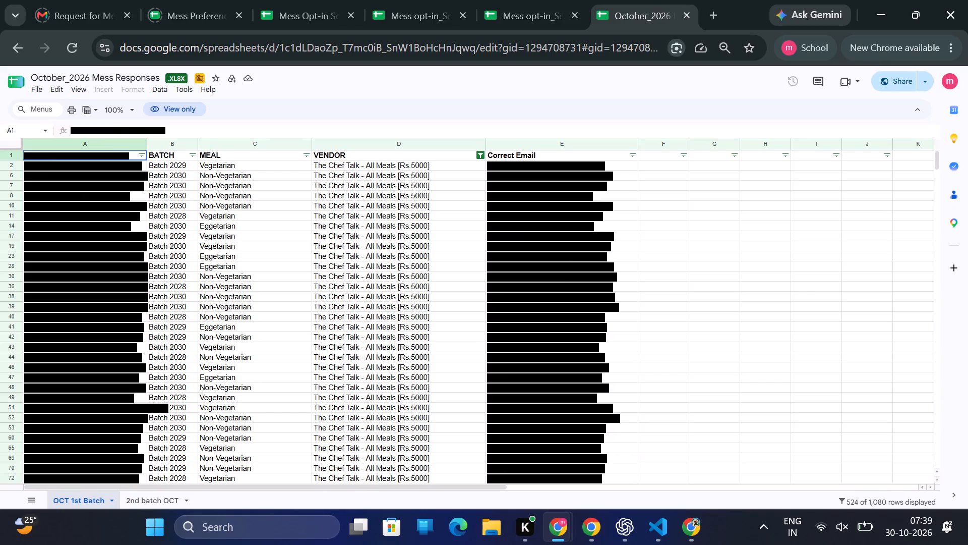
Switch to the Mess opt-in_Services_Uniworld spreadsheet, open its Oct - 1st Batch sheet and reload the page to clear the temporary filter.
click(489, 0)
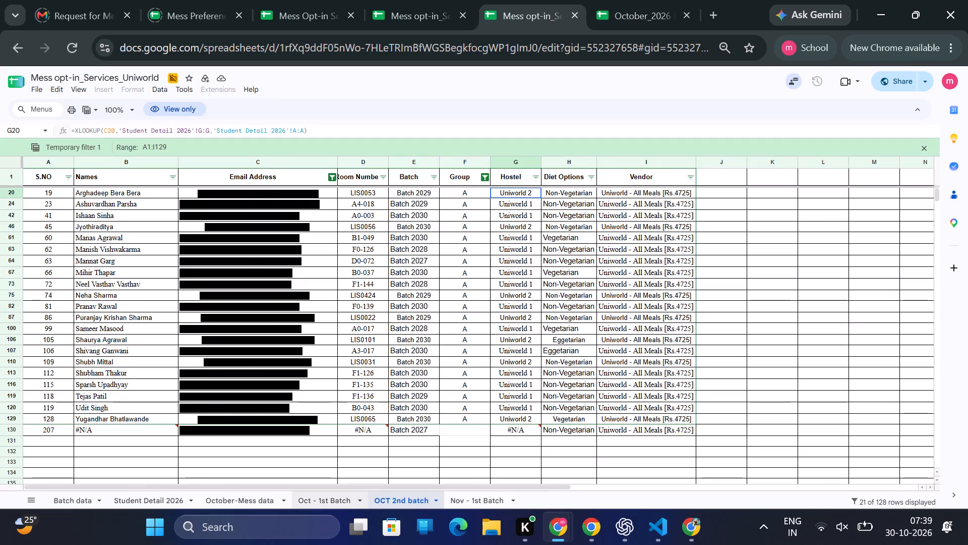
click(319, 505)
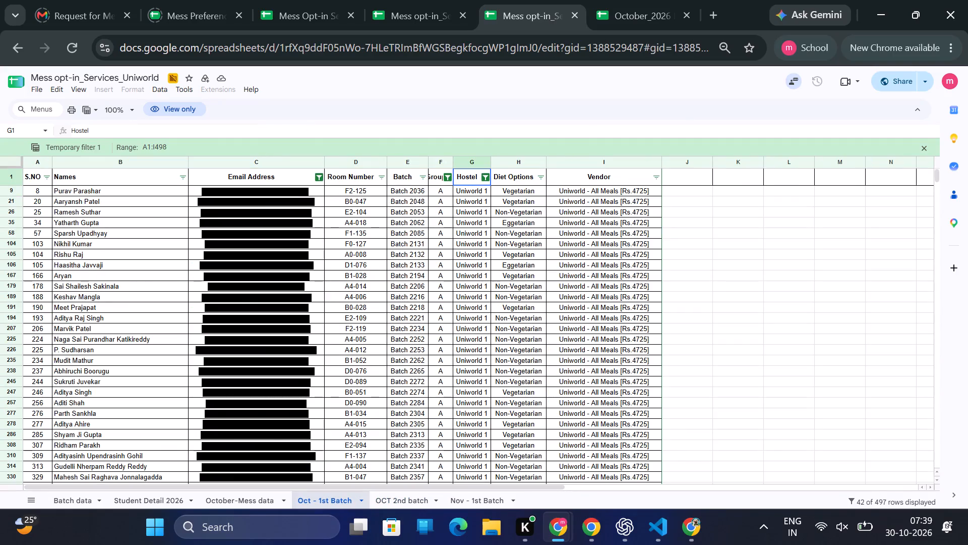
click(76, 49)
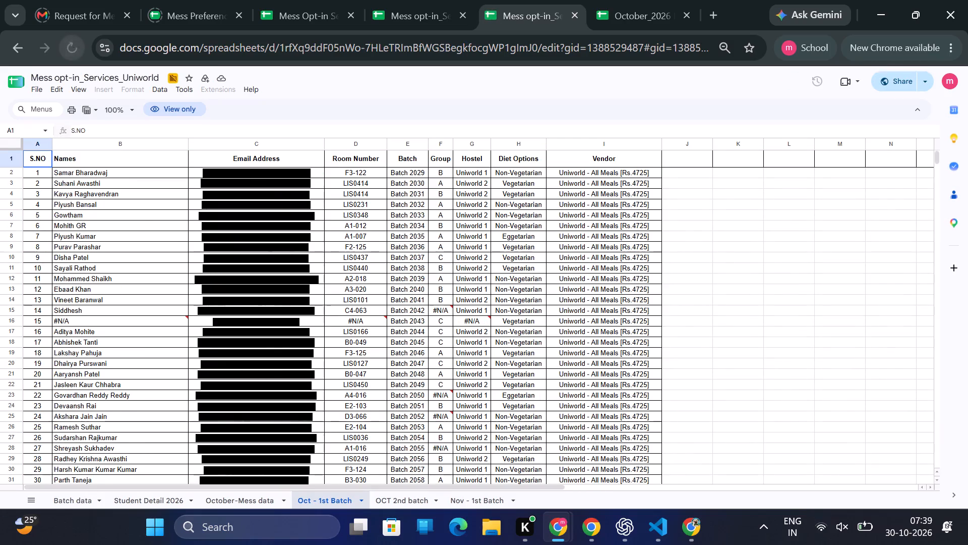
Open the Windows calendar to check the dates.
click(900, 530)
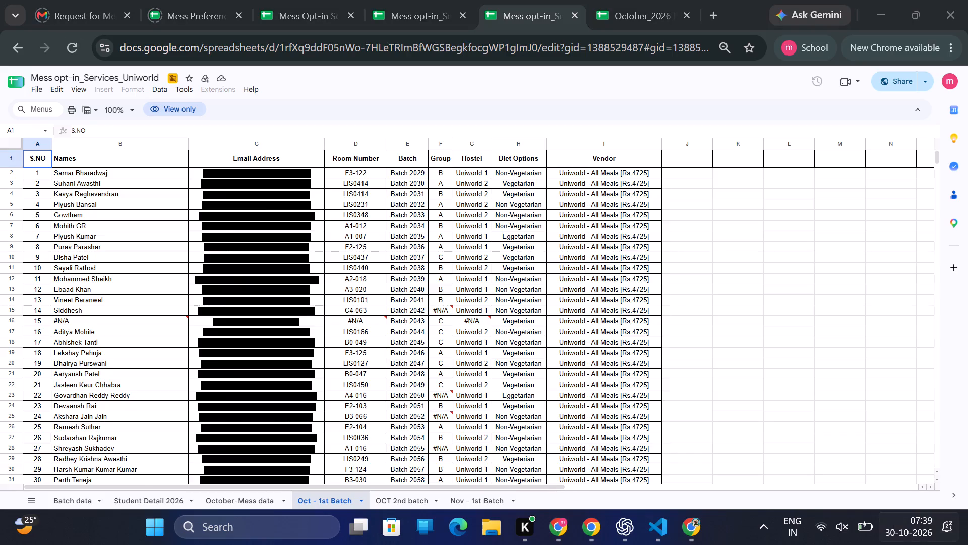
click(900, 530)
click(900, 530)
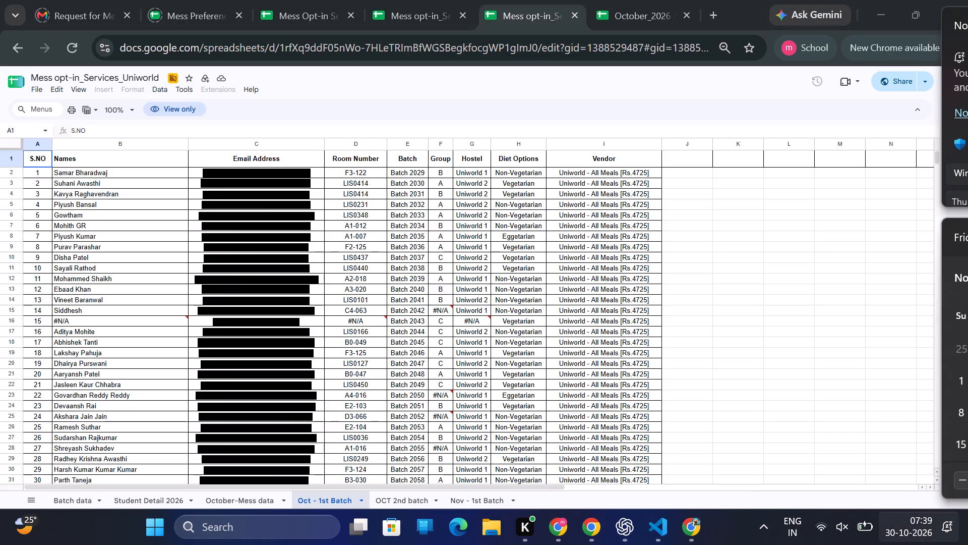
click(900, 530)
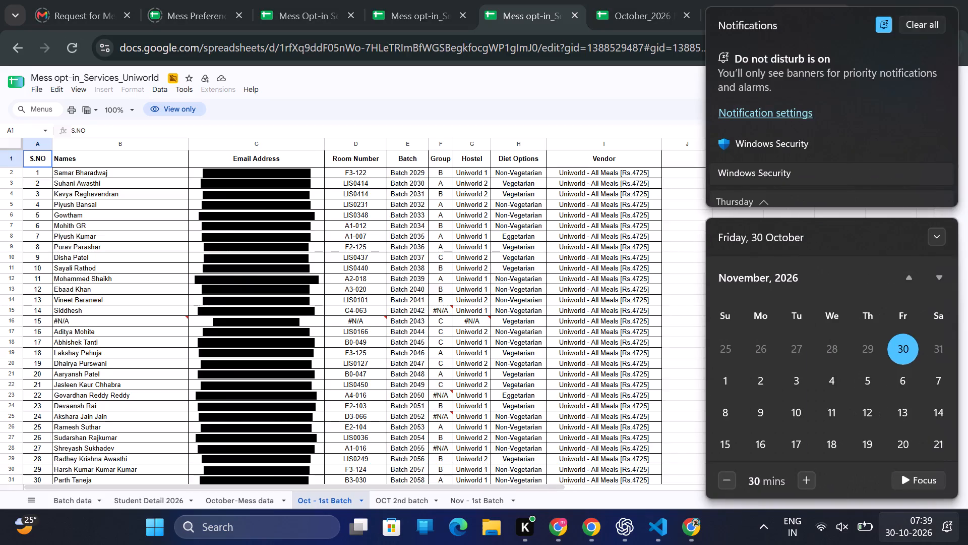
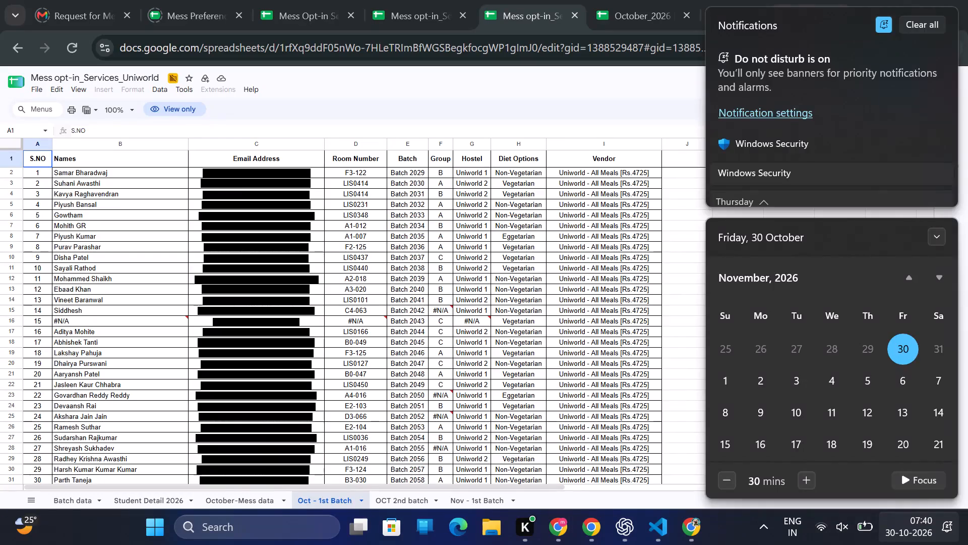
Sort the Oct - 1st Batch sheet by the Hostel column A to Z and filter Hostel to Uniworld 1 only.
click(579, 84)
scroll(446, 331, up, 1)
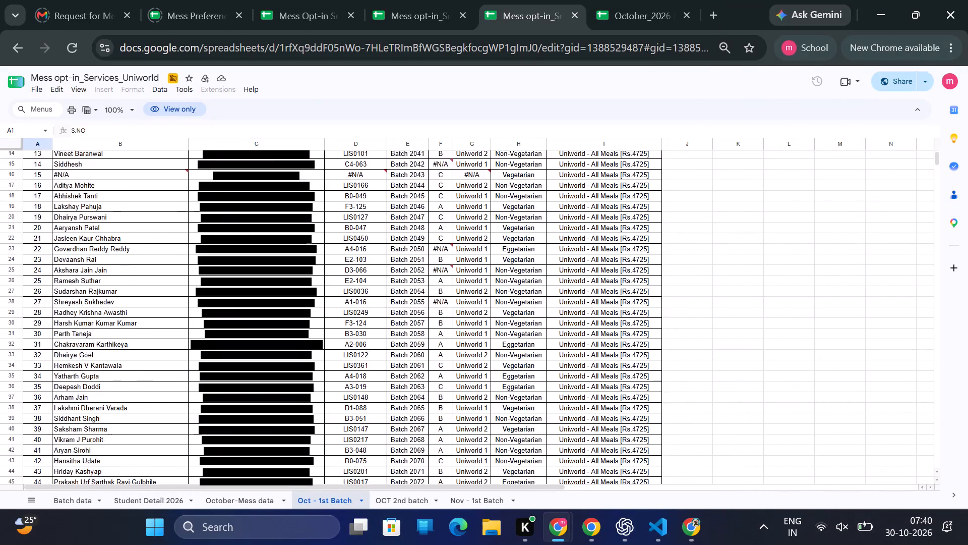
scroll(446, 331, up, 1)
click(486, 143)
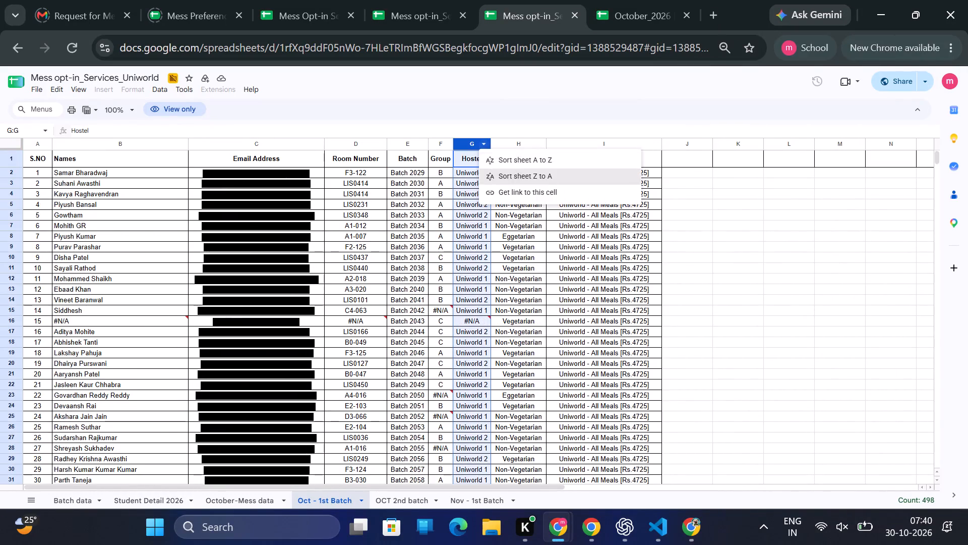
click(516, 167)
click(487, 174)
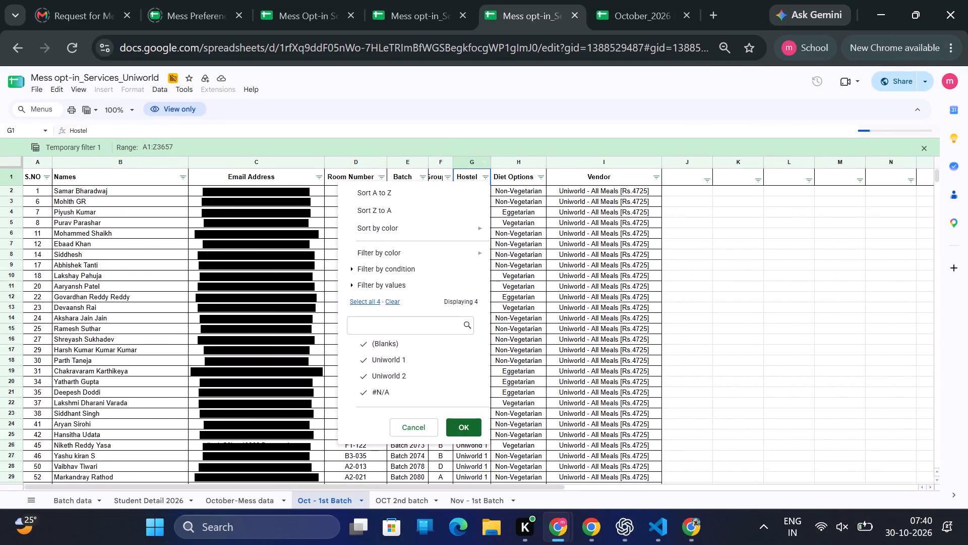
click(394, 307)
click(396, 355)
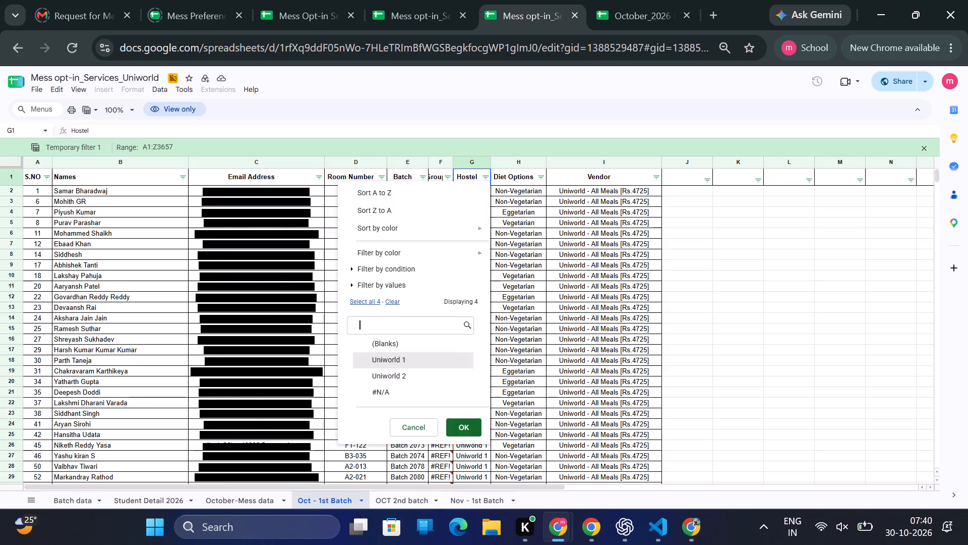
click(463, 431)
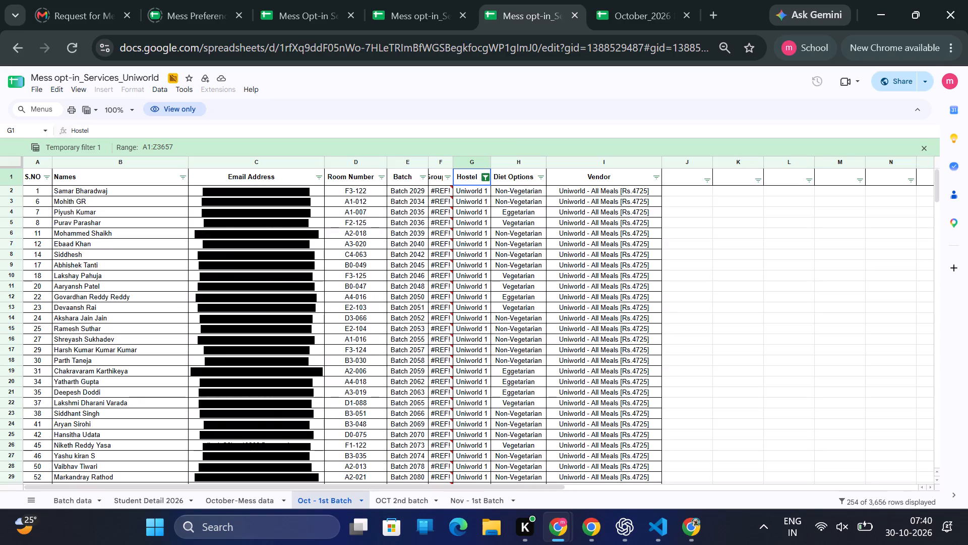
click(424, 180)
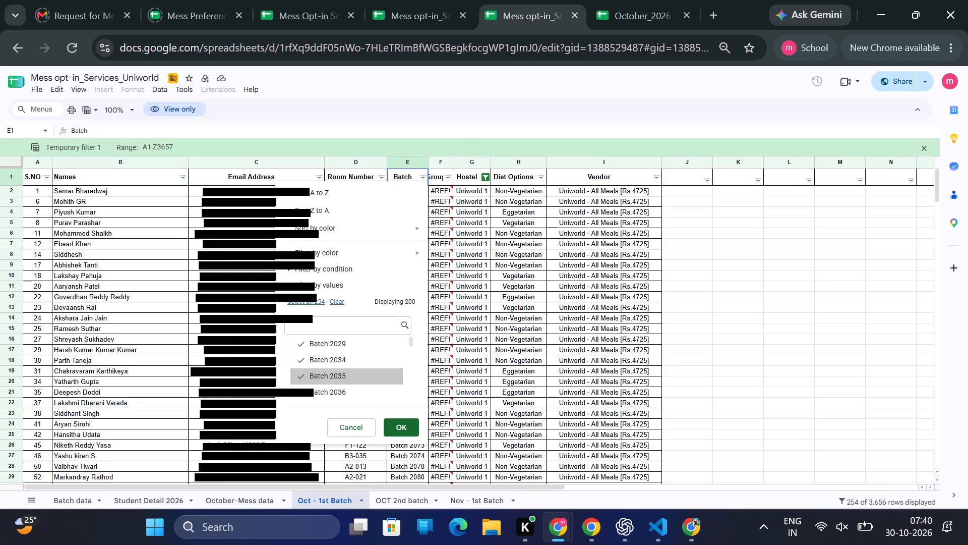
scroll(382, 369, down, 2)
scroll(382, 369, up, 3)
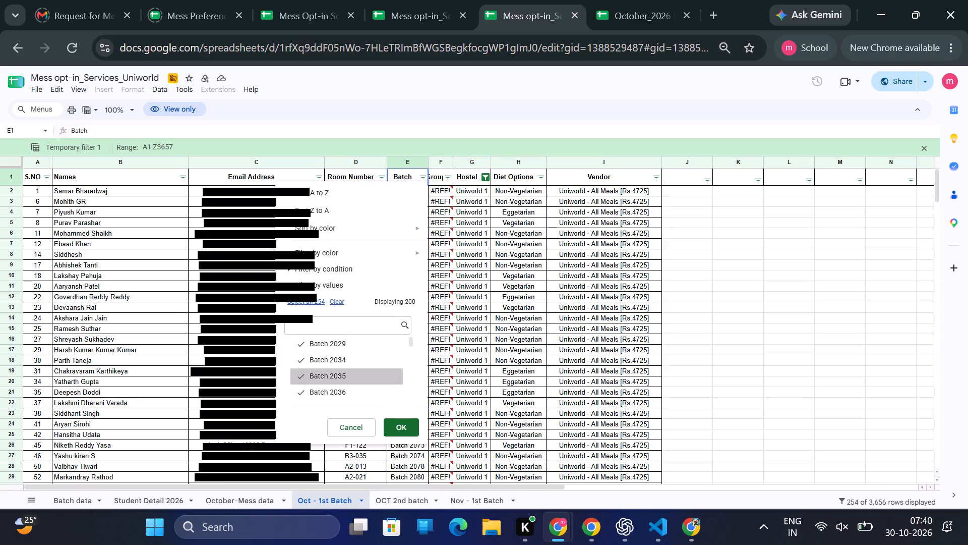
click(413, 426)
Search the Email Address filter values for 26 among the Uniworld 1 rows of the first-batch sheet.
click(318, 179)
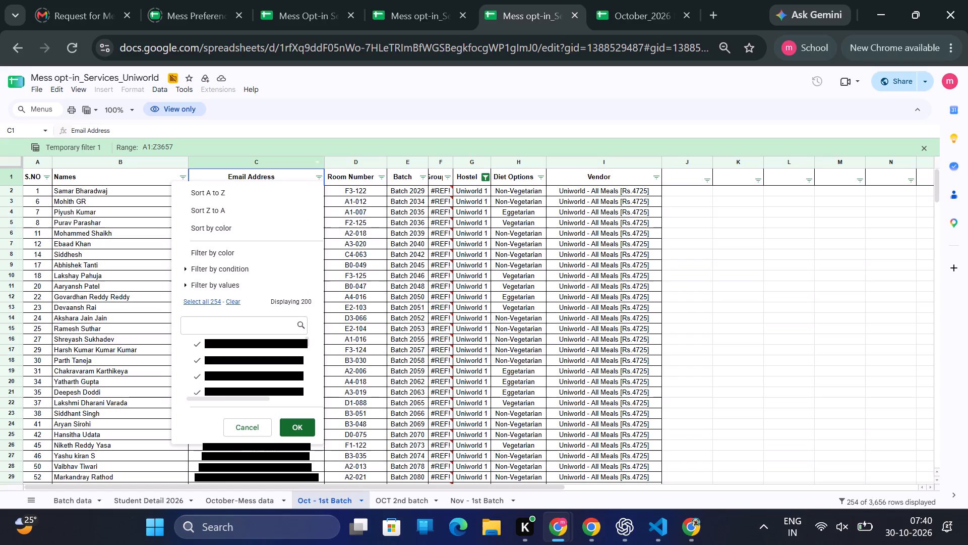
click(227, 324)
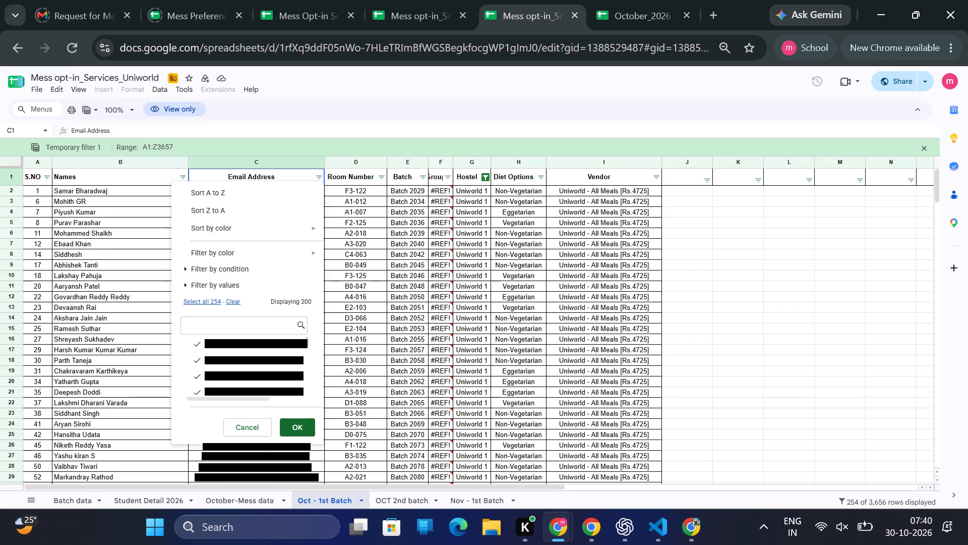
text(26)
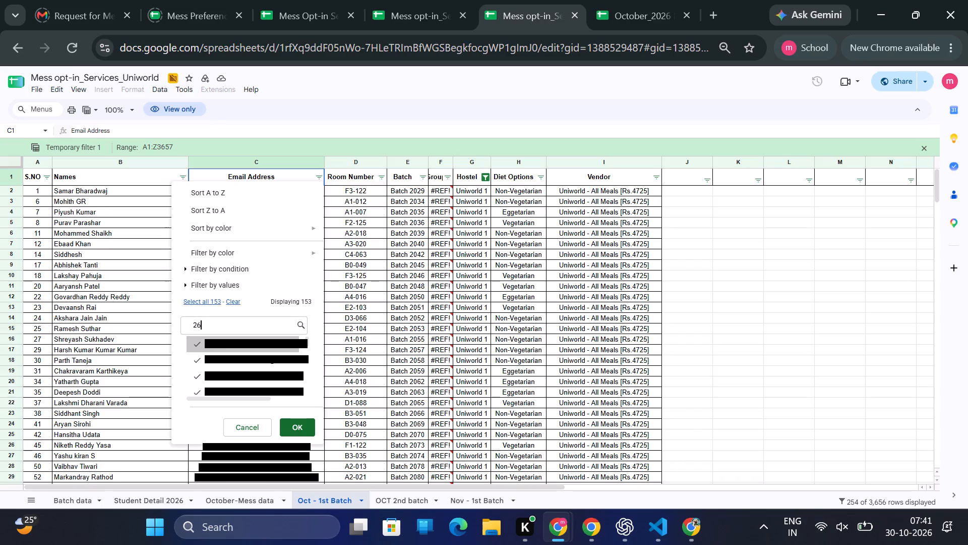
click(308, 429)
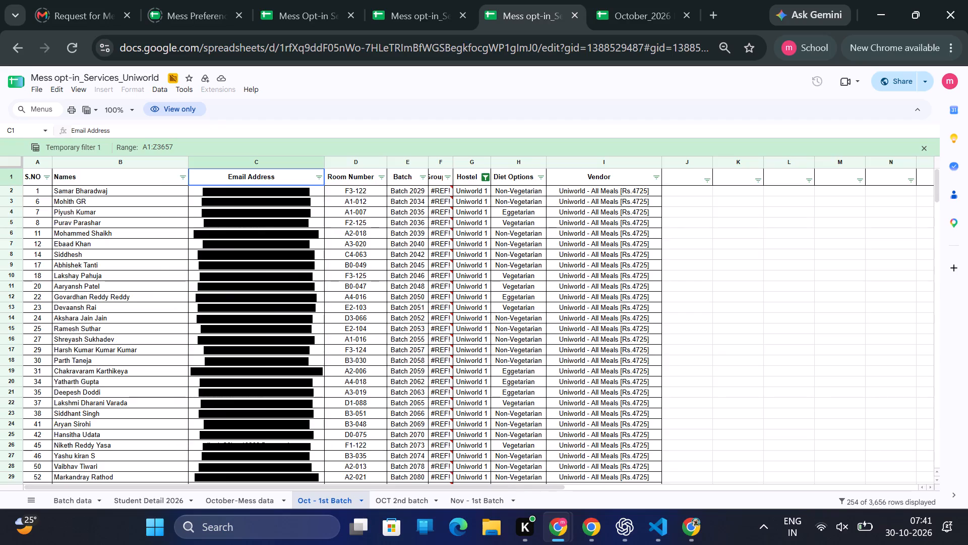
Change the Hostel filter on the Oct - 1st Batch sheet to show only Uniworld 2.
click(485, 178)
click(448, 336)
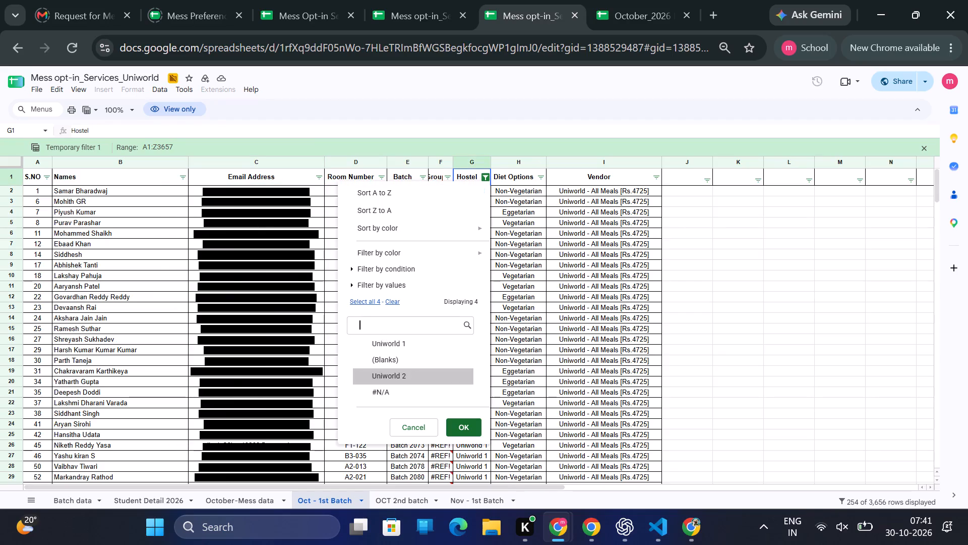
click(439, 379)
click(479, 426)
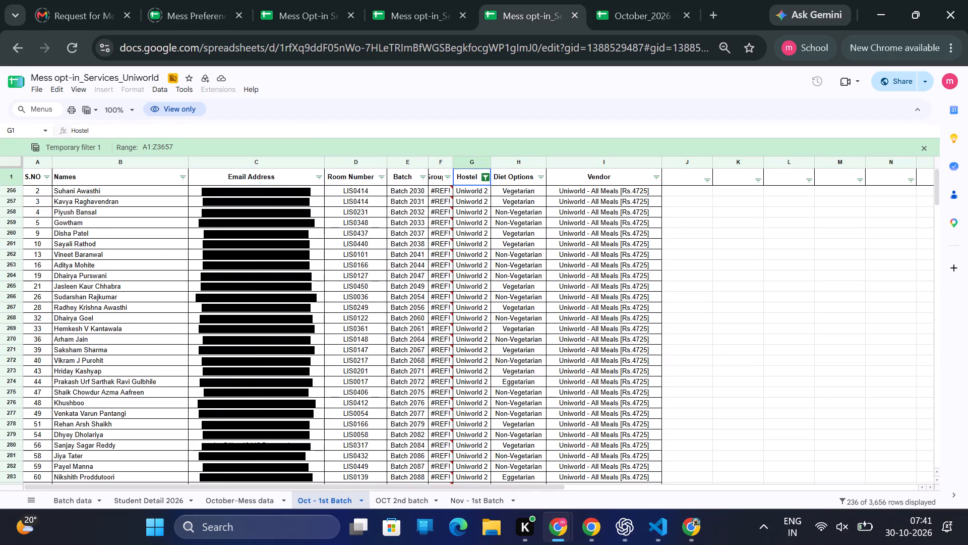
Search the Email Address filter values for 26 among the Uniworld 2 rows of the first-batch sheet.
click(318, 182)
click(238, 323)
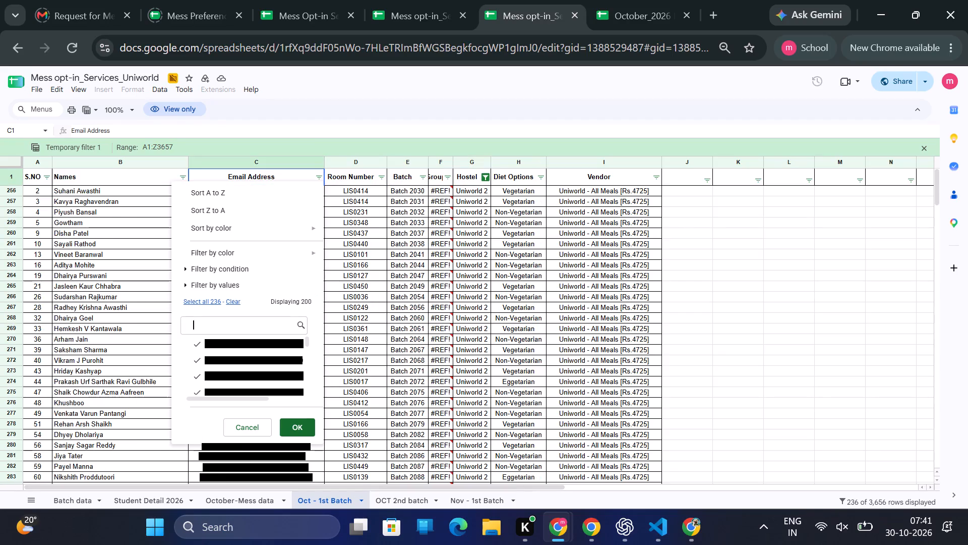
text(26)
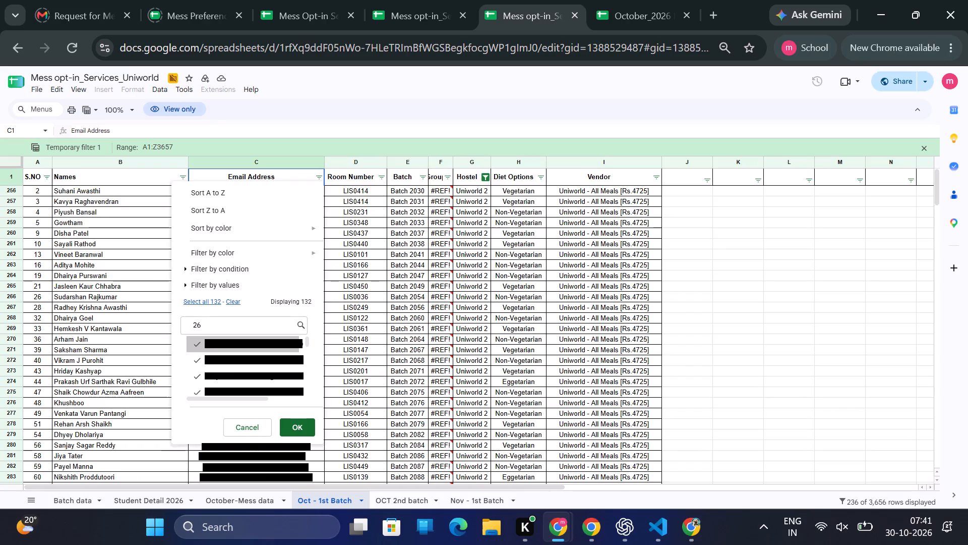
click(301, 421)
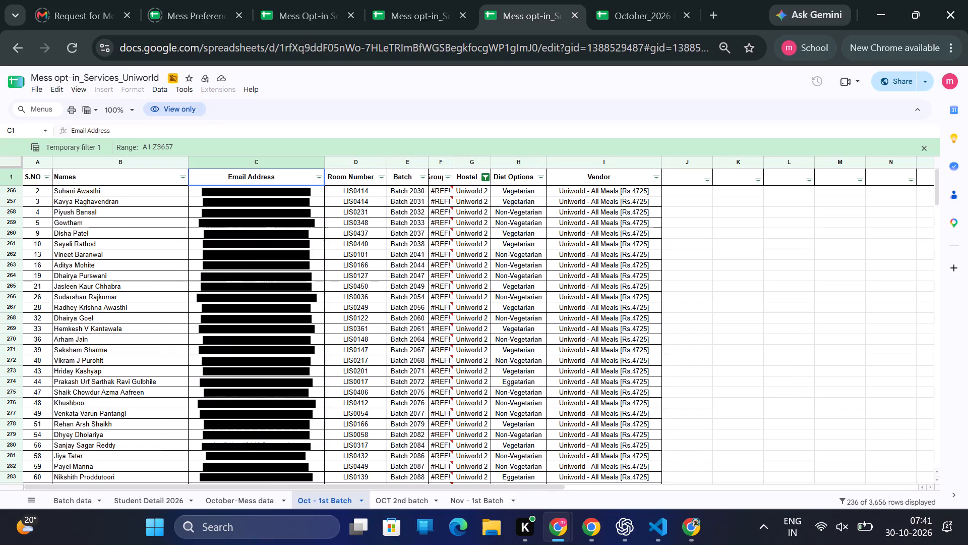
On the OCT 2nd batch sheet, sort by the Hostel column A to Z and filter Hostel to Uniworld 1 only.
click(409, 501)
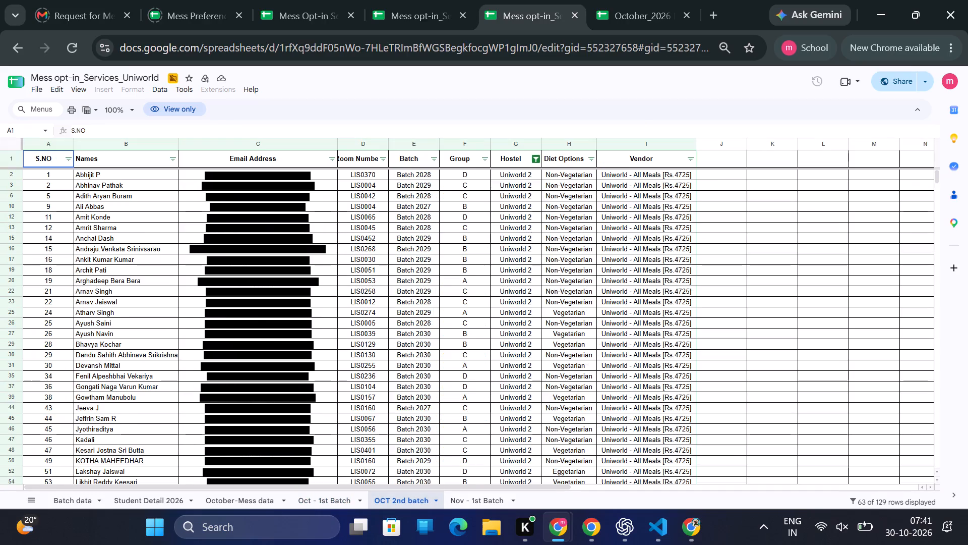
click(535, 157)
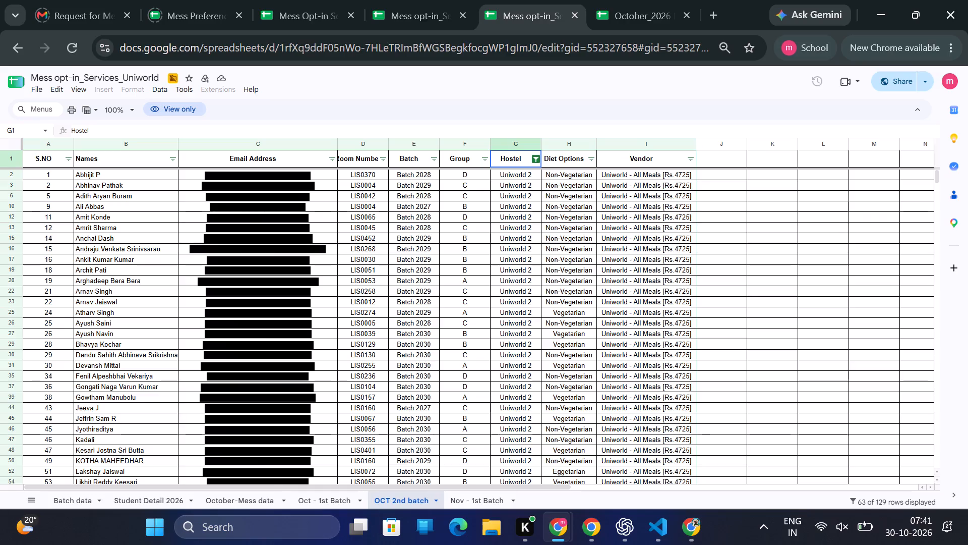
click(532, 155)
click(530, 145)
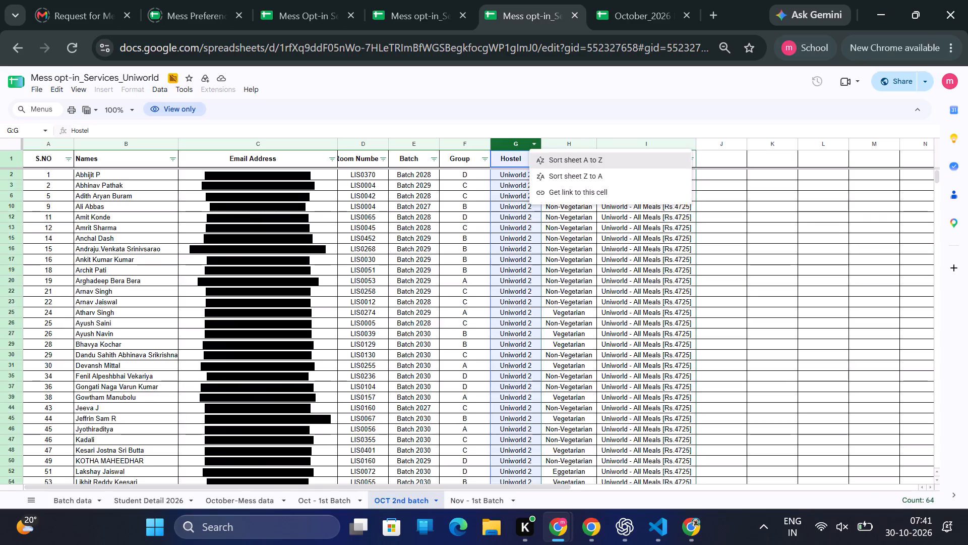
click(549, 155)
click(539, 176)
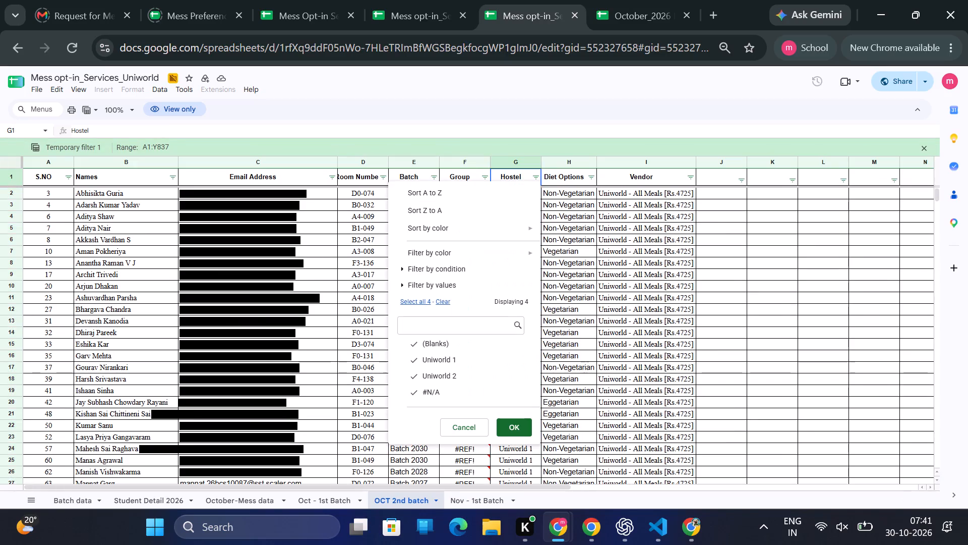
click(450, 301)
click(446, 305)
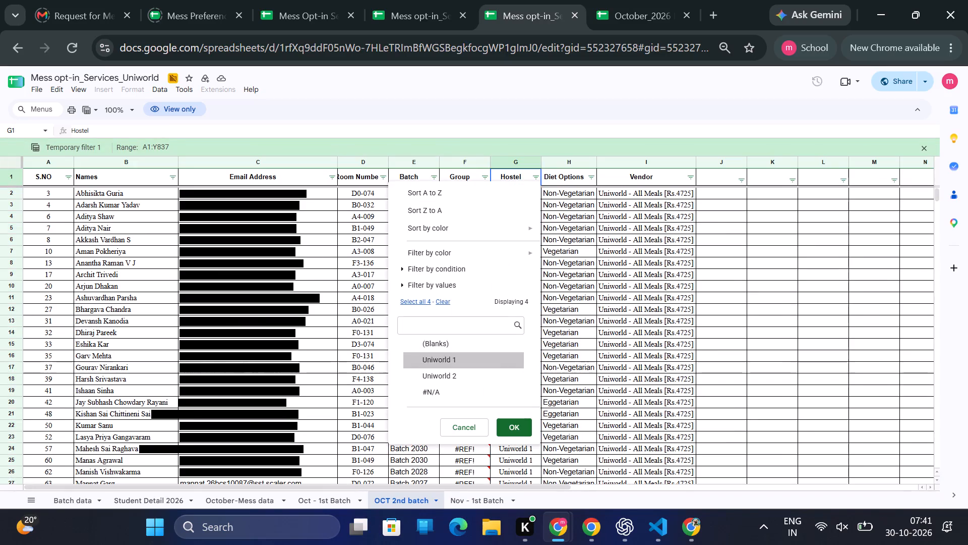
click(458, 362)
click(506, 425)
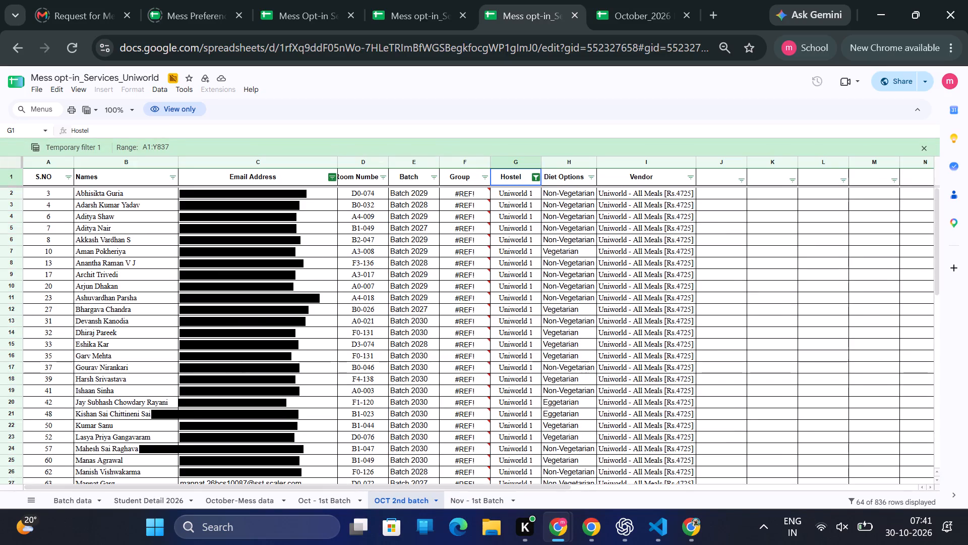
Search the Email Address filter values for 26 among the Uniworld 1 rows of the second-batch sheet.
click(333, 180)
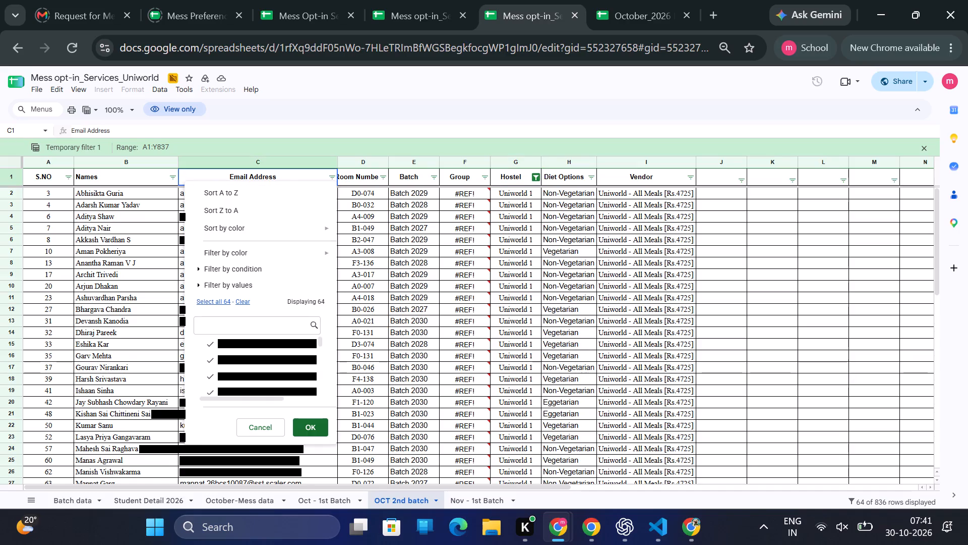
click(226, 325)
text(26)
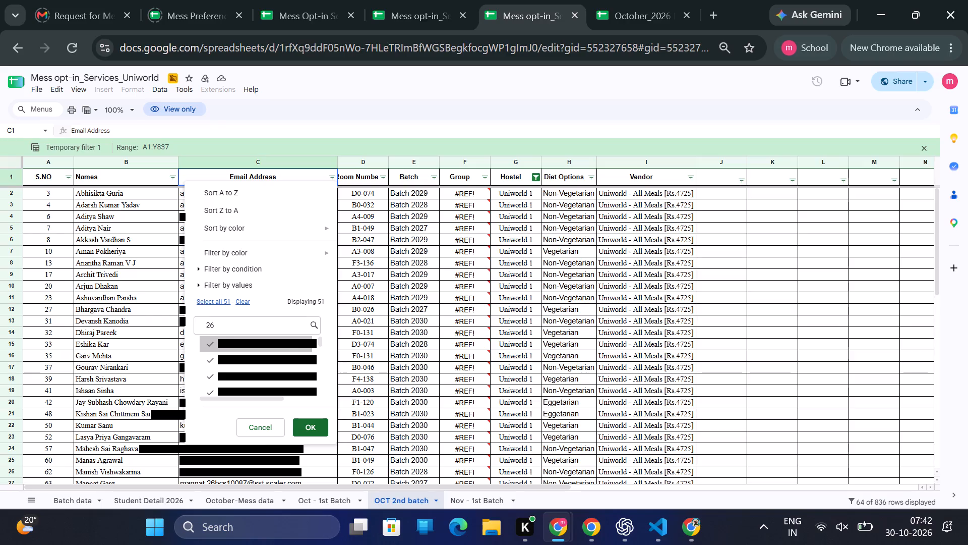
click(317, 424)
Change the Hostel filter on the OCT 2nd batch sheet to show only Uniworld 2.
click(534, 174)
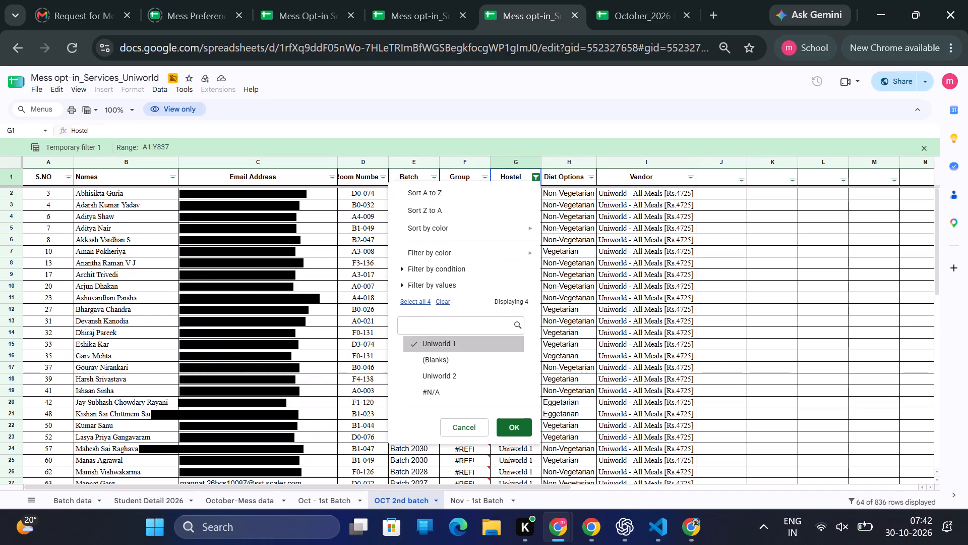
click(458, 346)
click(478, 379)
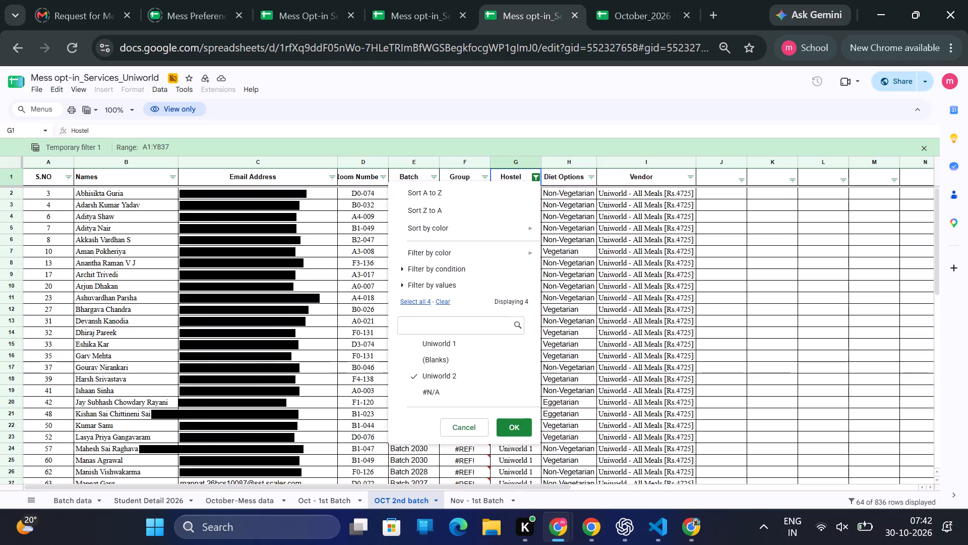
click(504, 423)
Search the Email Address filter values for 26 among the Uniworld 2 rows of the second-batch sheet.
click(333, 175)
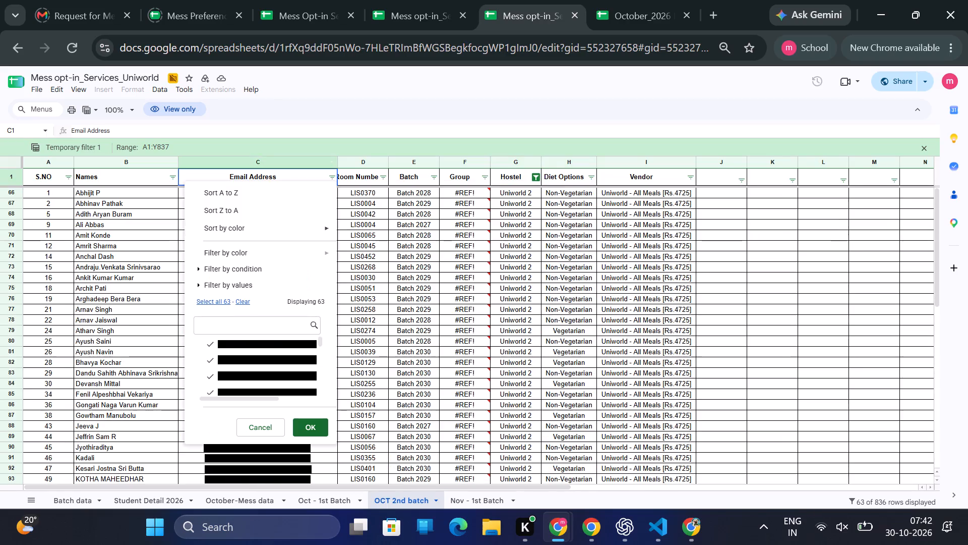
click(255, 327)
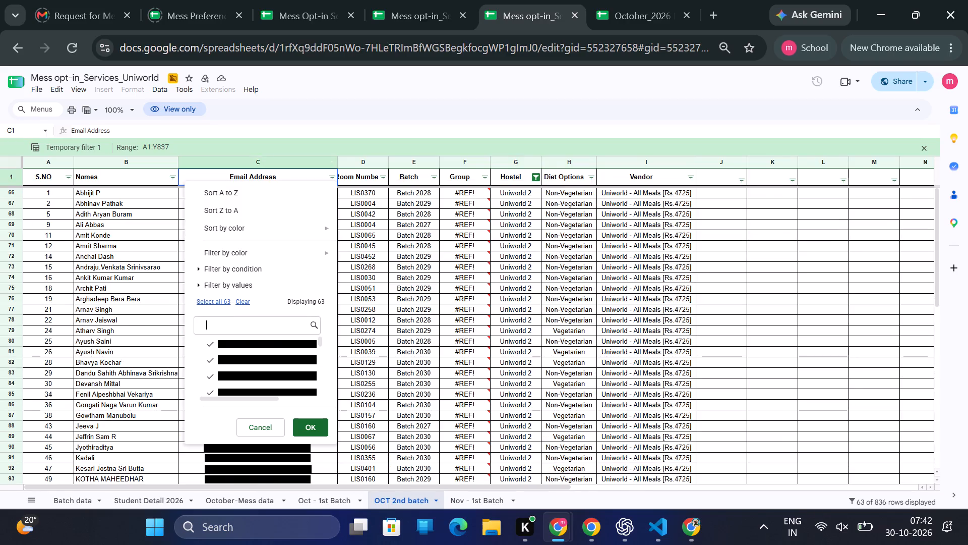
text(26)
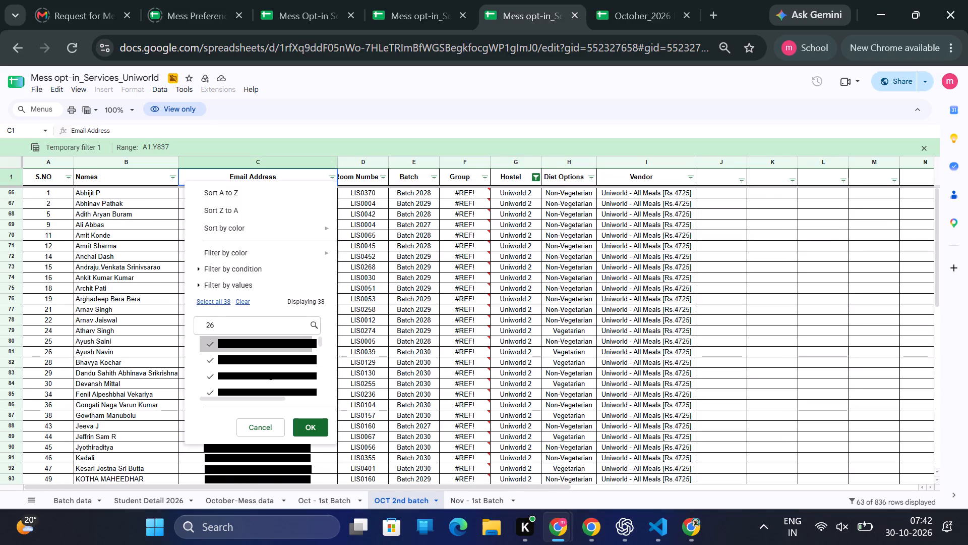